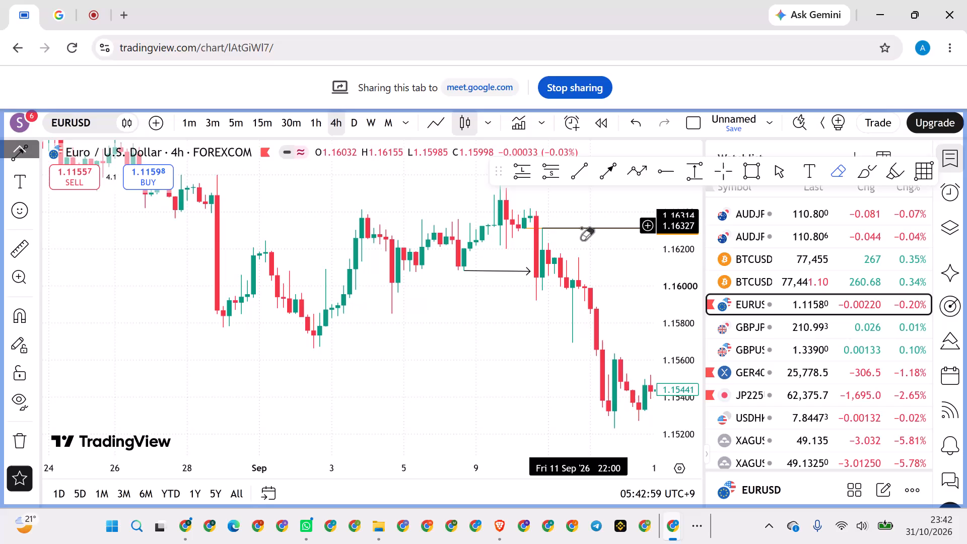
Erase the horizontal ray near 1.1631 that starts beside the 11 Sep candles.
{"action": "left_click", "coordinate": [581, 228]}
{"action": "left_click", "coordinate": [532, 230]}
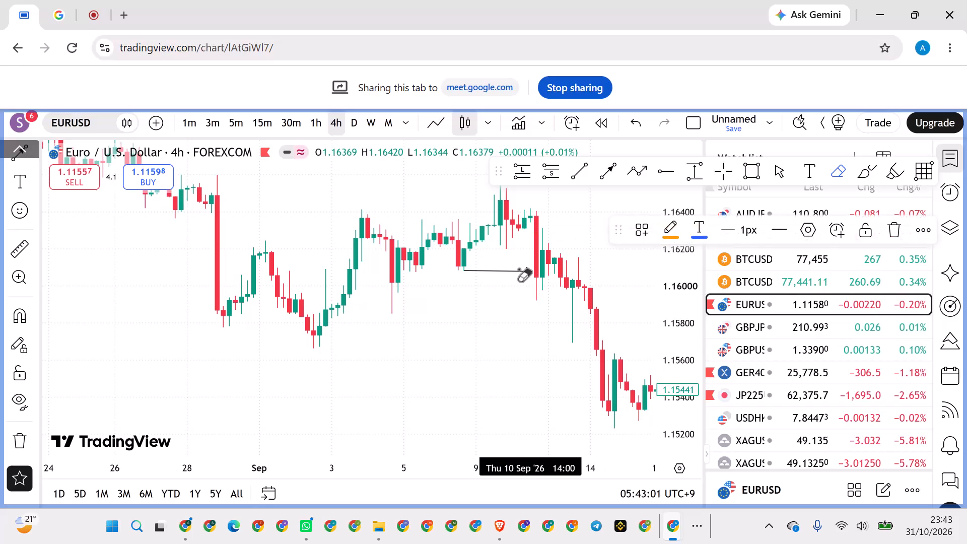
{"action": "right_click", "coordinate": [502, 319]}
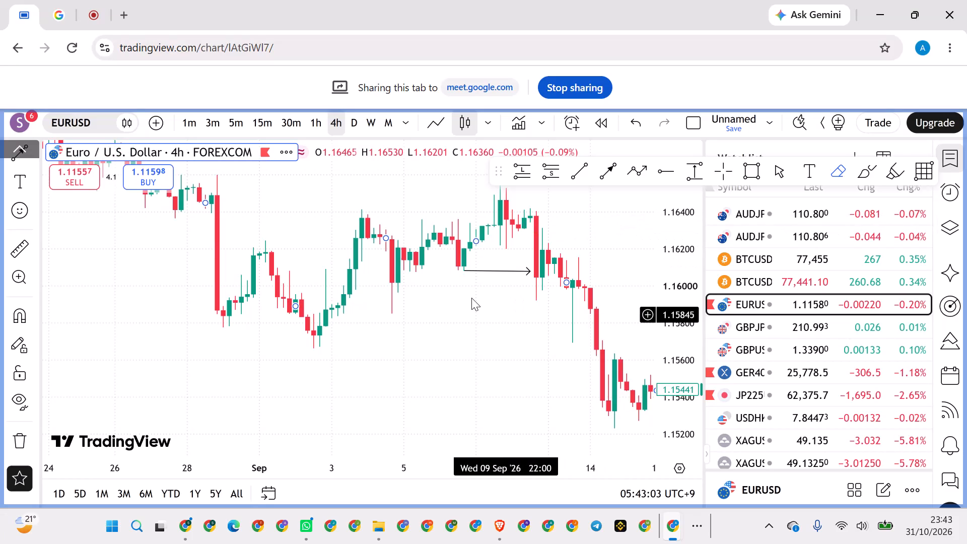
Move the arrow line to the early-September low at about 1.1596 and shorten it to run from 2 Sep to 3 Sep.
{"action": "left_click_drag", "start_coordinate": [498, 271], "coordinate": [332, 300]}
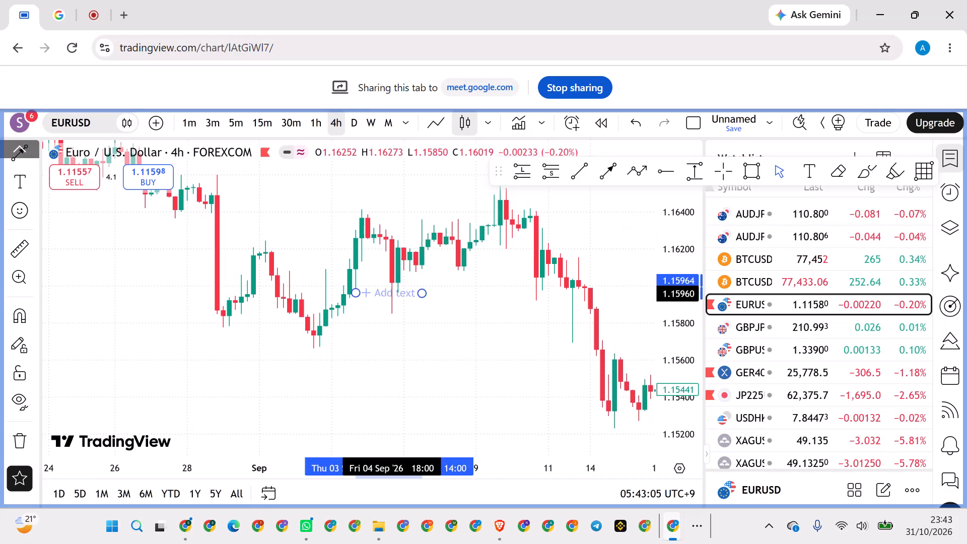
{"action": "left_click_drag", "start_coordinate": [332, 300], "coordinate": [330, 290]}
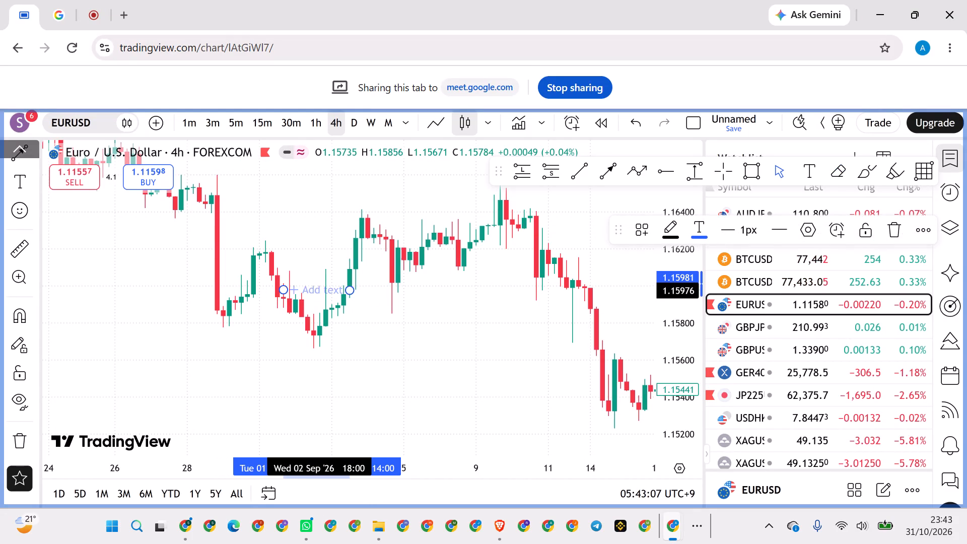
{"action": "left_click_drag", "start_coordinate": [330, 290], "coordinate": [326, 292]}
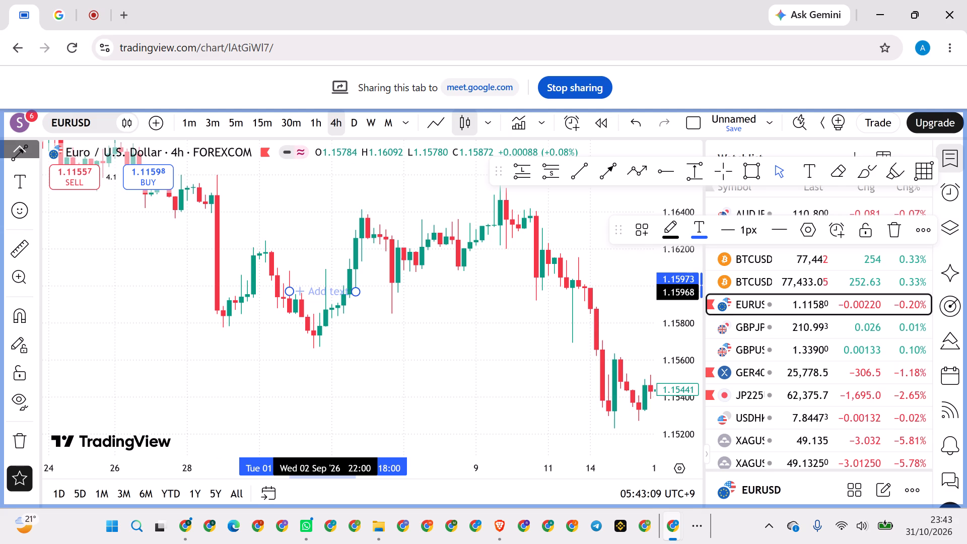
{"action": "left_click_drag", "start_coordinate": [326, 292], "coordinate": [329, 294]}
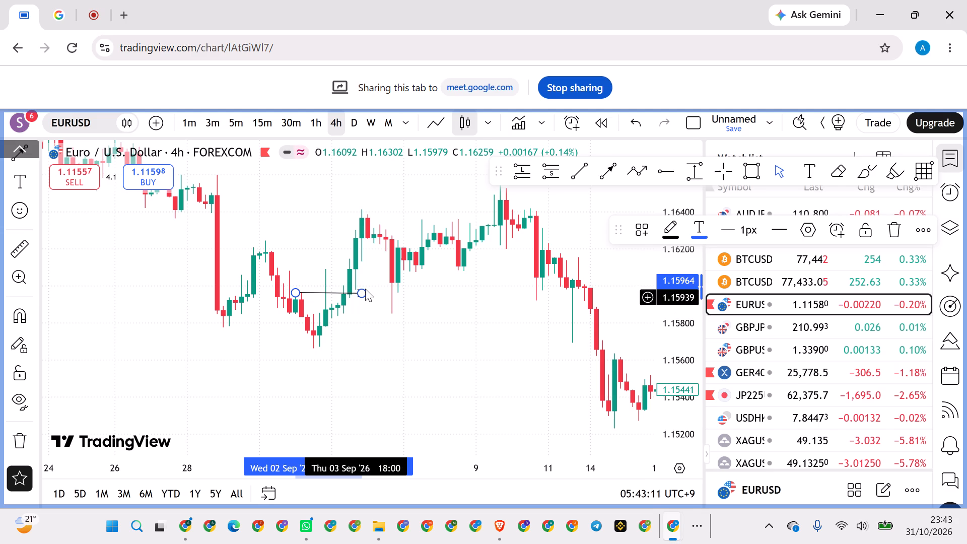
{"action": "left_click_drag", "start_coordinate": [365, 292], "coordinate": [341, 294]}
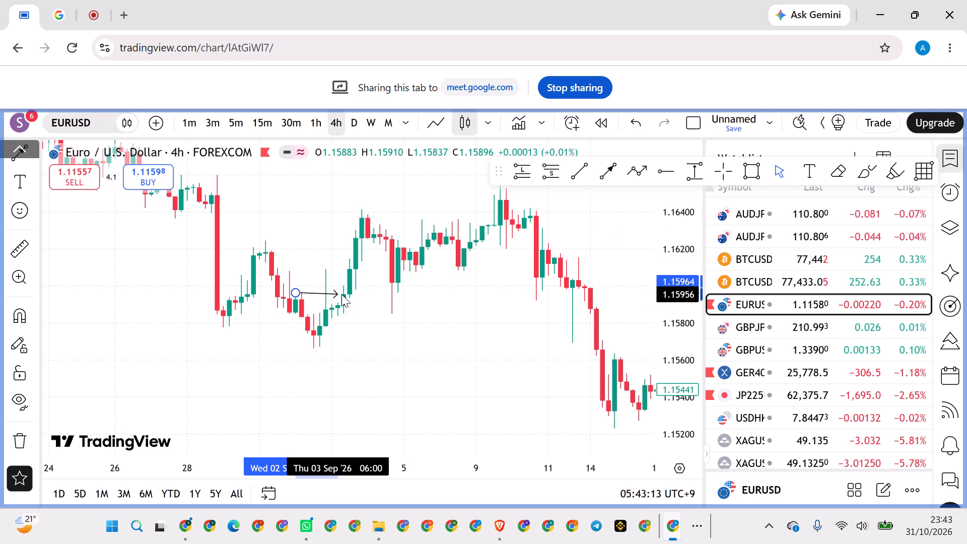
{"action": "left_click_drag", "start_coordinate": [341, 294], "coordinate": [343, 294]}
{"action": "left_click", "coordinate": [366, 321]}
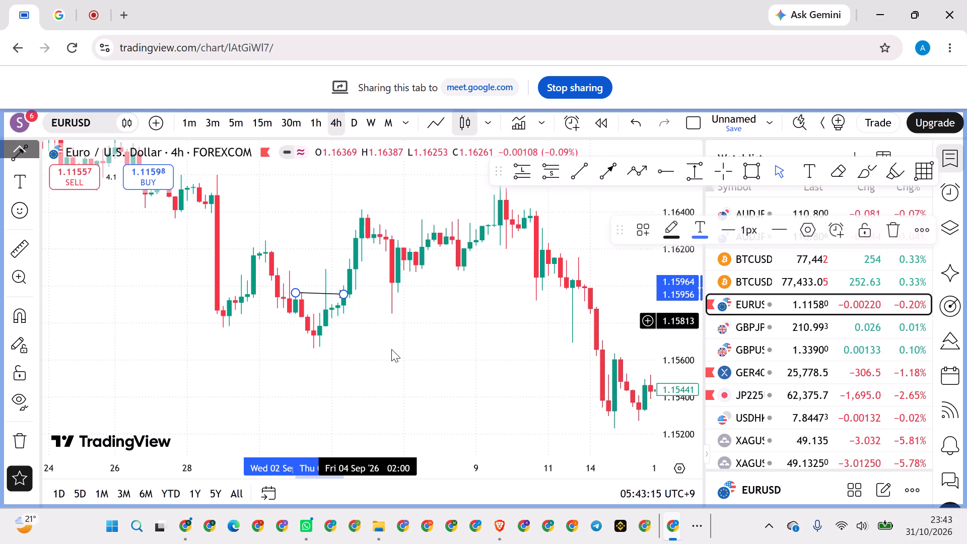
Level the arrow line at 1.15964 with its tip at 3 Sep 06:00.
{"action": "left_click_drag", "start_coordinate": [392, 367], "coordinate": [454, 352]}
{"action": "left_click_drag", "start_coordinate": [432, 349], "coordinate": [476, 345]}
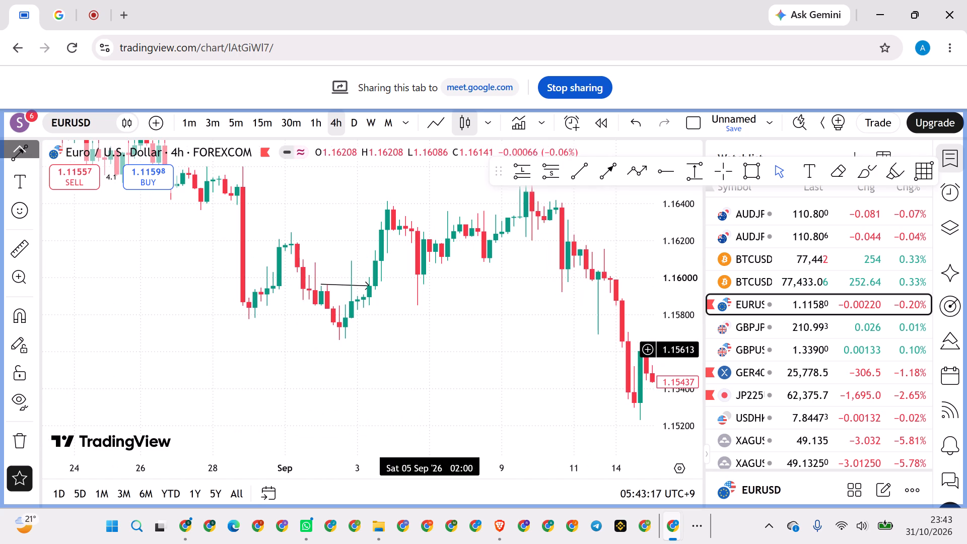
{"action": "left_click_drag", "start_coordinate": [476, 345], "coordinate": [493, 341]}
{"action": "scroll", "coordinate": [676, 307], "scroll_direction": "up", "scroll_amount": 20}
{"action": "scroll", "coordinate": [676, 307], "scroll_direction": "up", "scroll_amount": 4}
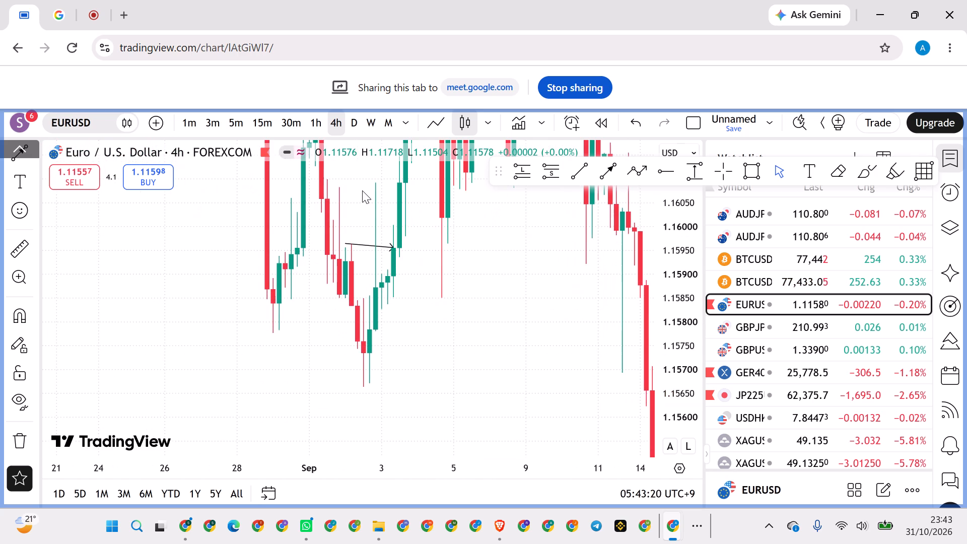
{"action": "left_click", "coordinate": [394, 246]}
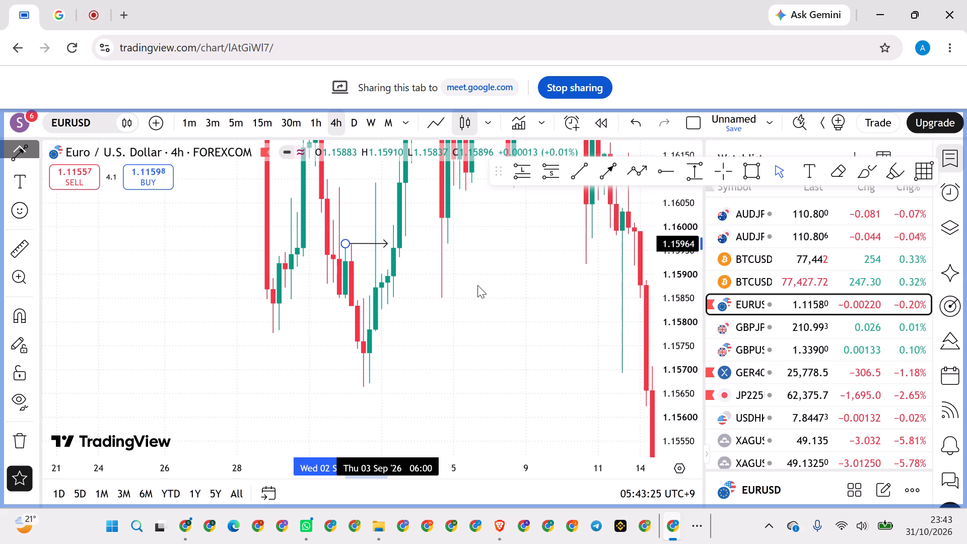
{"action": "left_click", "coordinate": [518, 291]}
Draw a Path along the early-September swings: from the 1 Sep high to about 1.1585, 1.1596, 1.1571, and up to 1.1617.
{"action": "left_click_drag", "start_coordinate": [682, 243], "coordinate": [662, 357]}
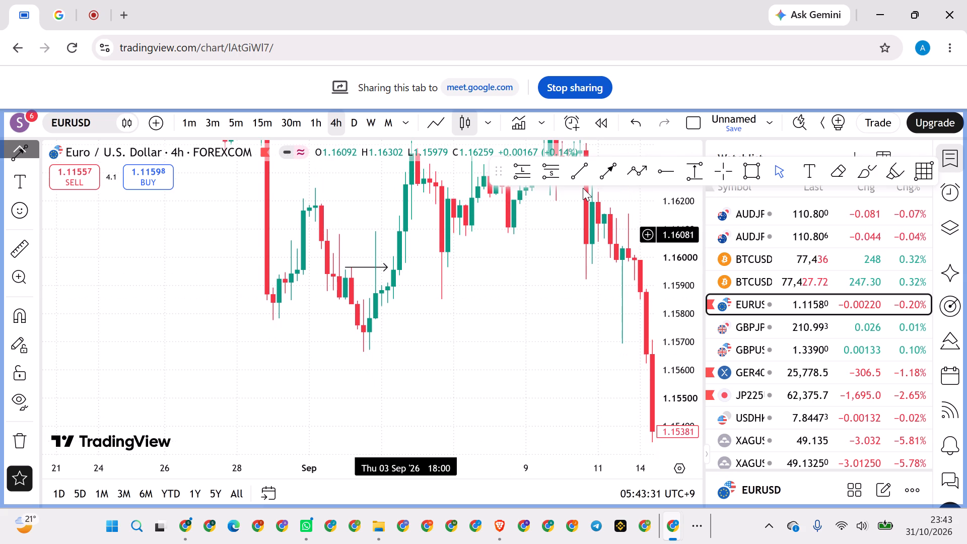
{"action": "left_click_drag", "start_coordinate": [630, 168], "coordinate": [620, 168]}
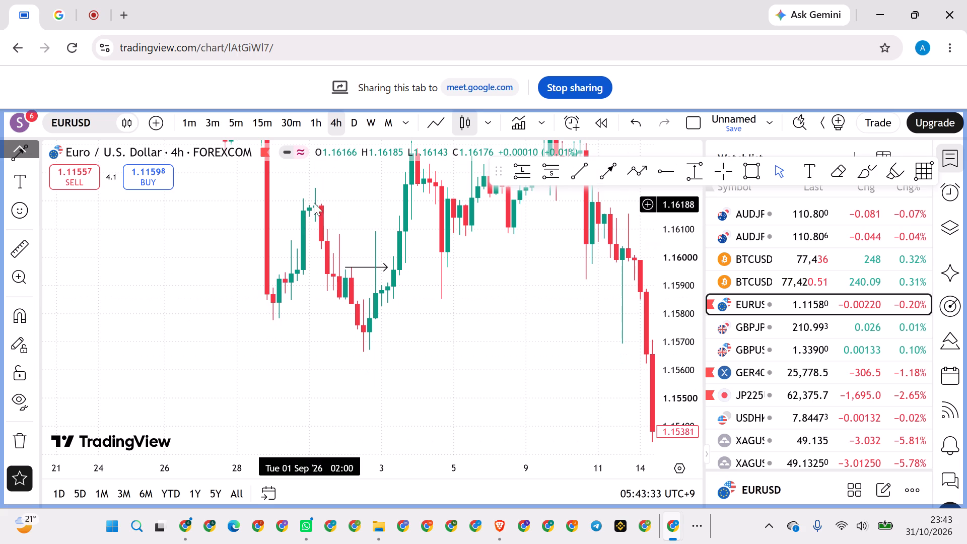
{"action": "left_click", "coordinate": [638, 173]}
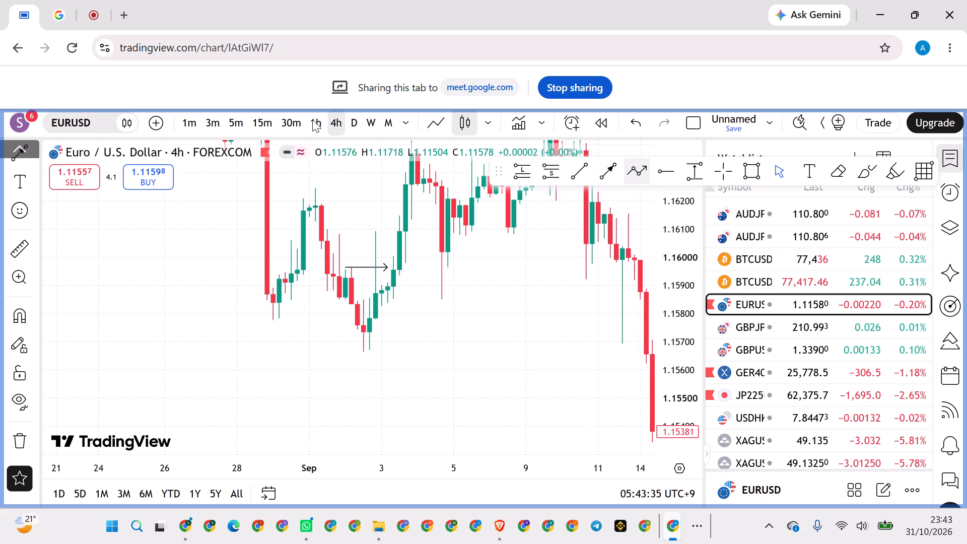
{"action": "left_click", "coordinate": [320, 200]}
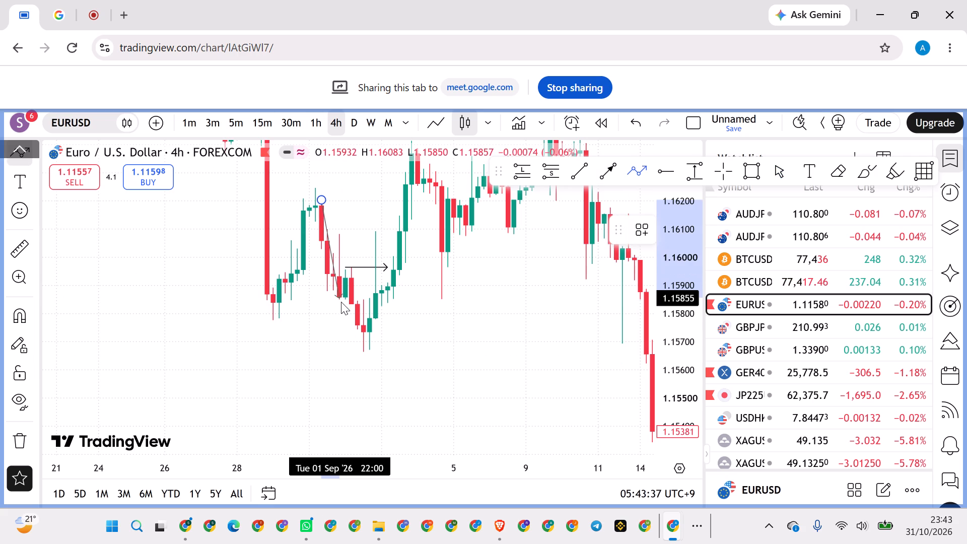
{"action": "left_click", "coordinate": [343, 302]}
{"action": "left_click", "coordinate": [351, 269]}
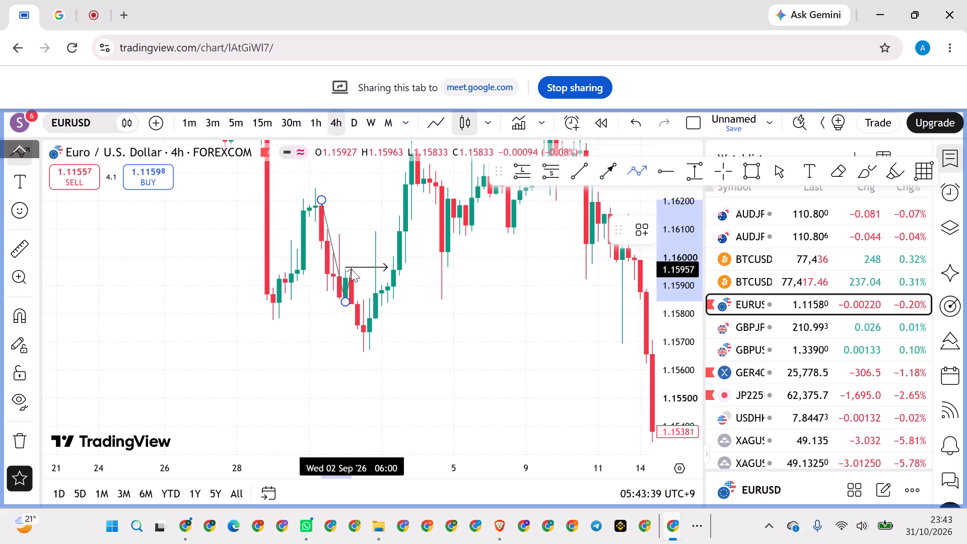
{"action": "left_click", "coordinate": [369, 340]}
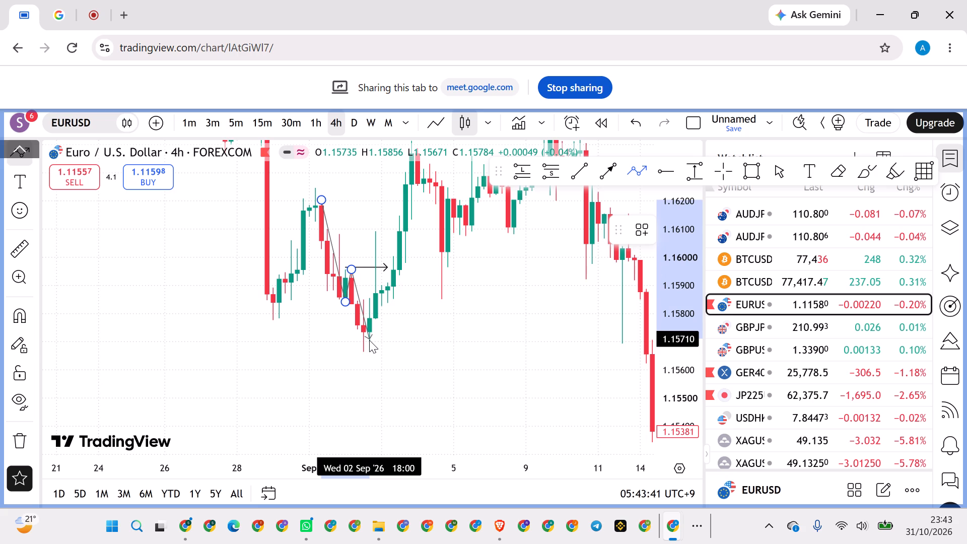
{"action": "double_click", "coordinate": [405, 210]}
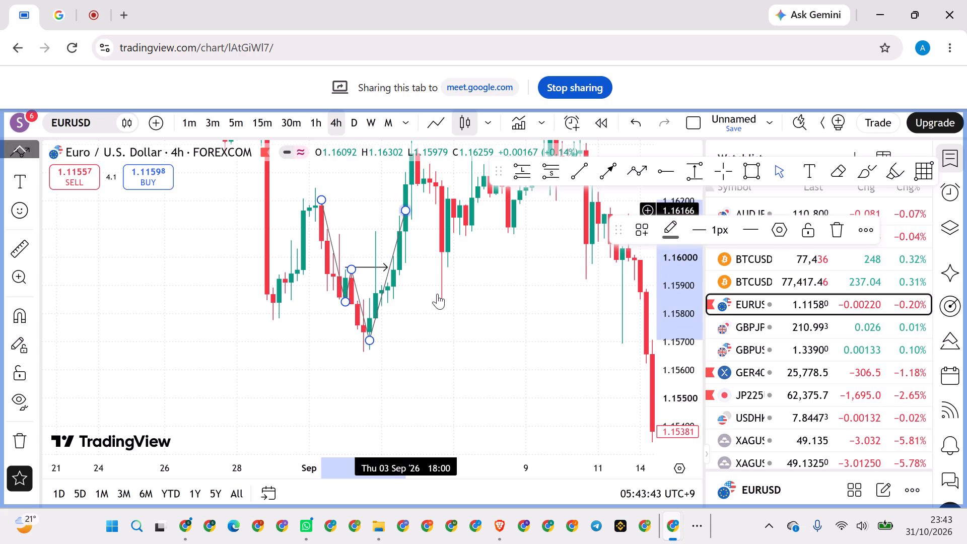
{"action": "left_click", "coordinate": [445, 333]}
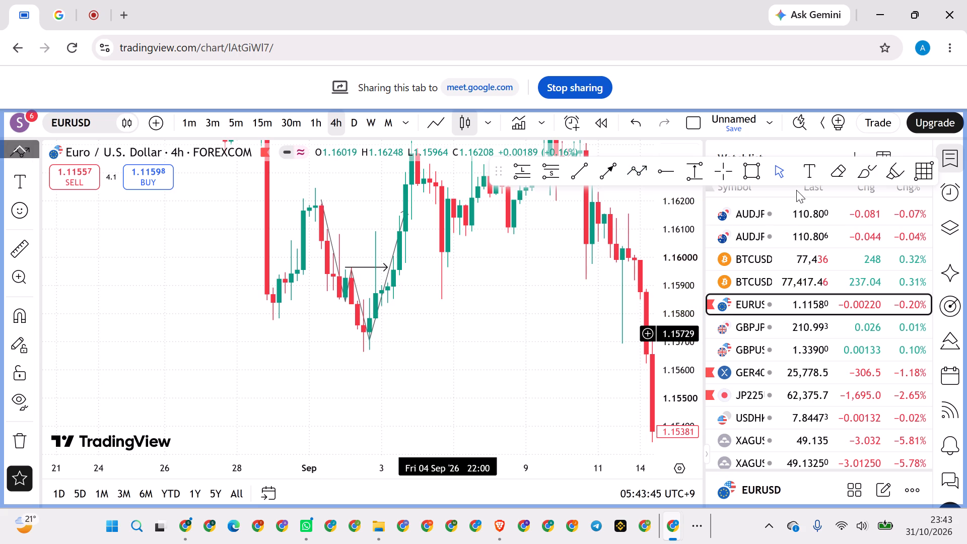
Erase the swing path and the horizontal arrow at the early-September low.
{"action": "left_click", "coordinate": [842, 170]}
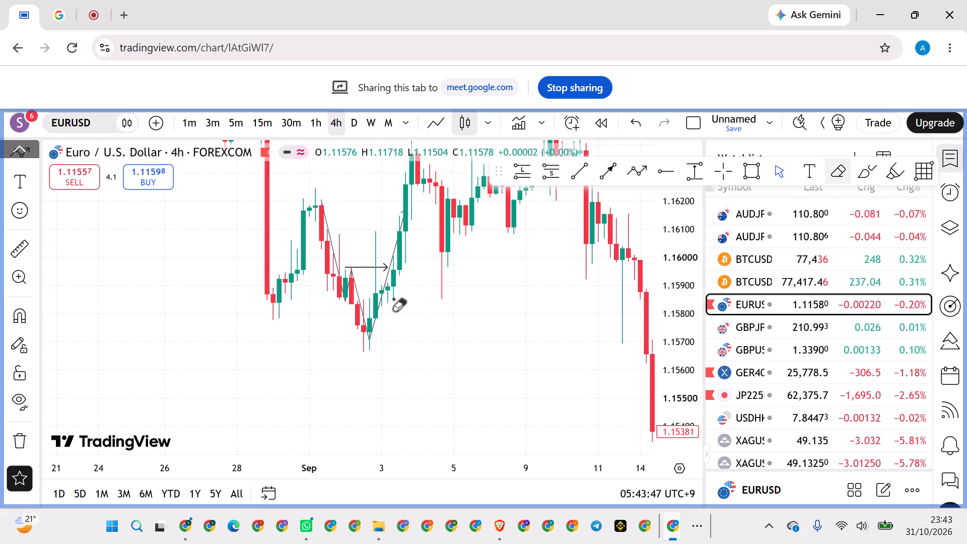
{"action": "left_click_drag", "start_coordinate": [378, 305], "coordinate": [387, 305]}
{"action": "left_click", "coordinate": [372, 270]}
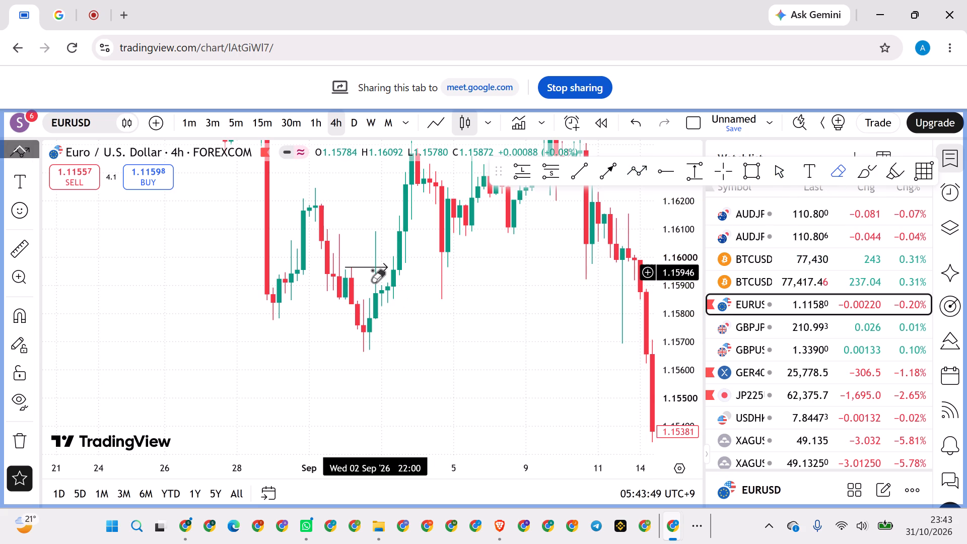
{"action": "left_click", "coordinate": [375, 269]}
{"action": "right_click", "coordinate": [453, 344]}
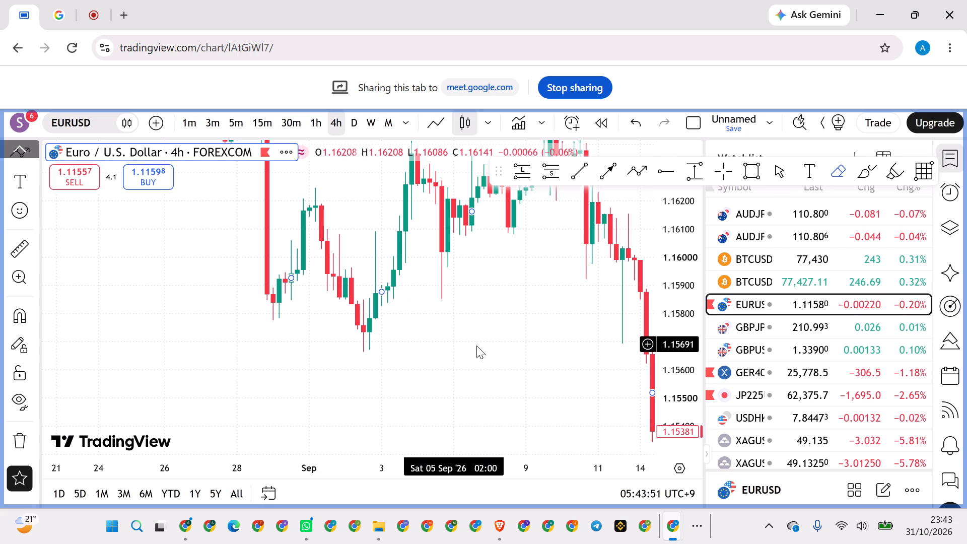
Examine the EURUSD 4h price swings from mid-September back to early August.
{"action": "left_click_drag", "start_coordinate": [490, 350], "coordinate": [311, 349]}
{"action": "left_click_drag", "start_coordinate": [681, 197], "coordinate": [619, 404]}
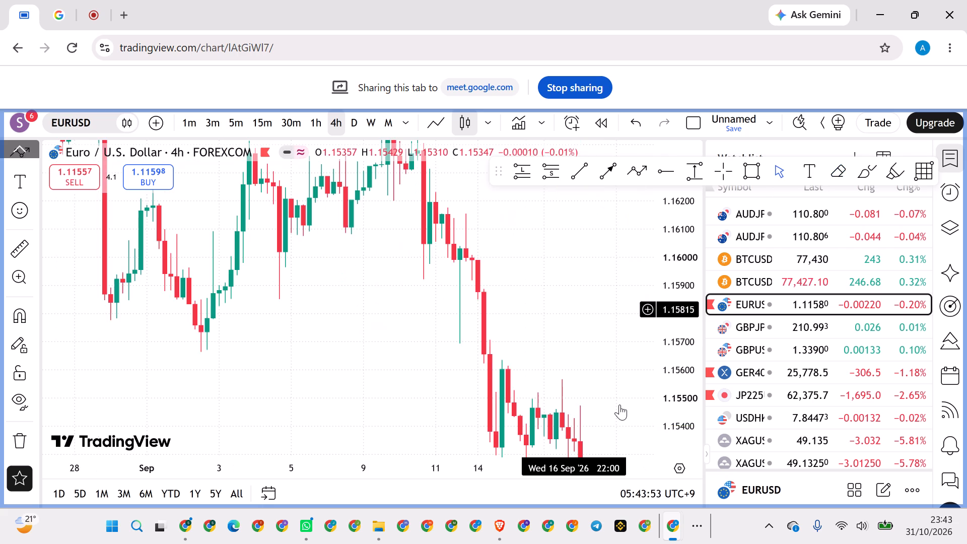
{"action": "left_click_drag", "start_coordinate": [619, 404], "coordinate": [617, 409]}
{"action": "scroll", "coordinate": [283, 365], "scroll_direction": "down", "scroll_amount": 20}
{"action": "scroll", "coordinate": [283, 365], "scroll_direction": "down", "scroll_amount": 2}
{"action": "scroll", "coordinate": [283, 367], "scroll_direction": "down", "scroll_amount": 20}
{"action": "scroll", "coordinate": [283, 367], "scroll_direction": "down", "scroll_amount": 20}
{"action": "scroll", "coordinate": [283, 367], "scroll_direction": "down", "scroll_amount": 20}
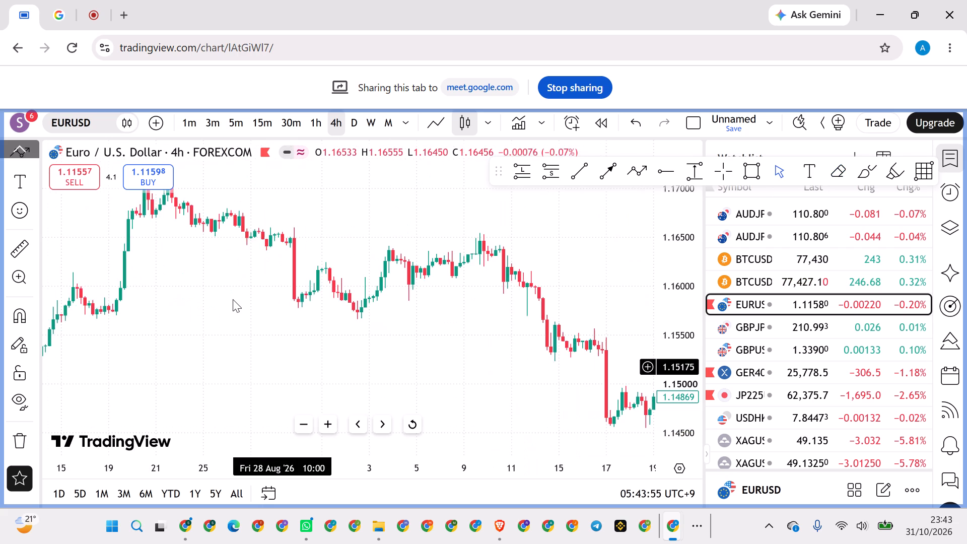
{"action": "left_click_drag", "start_coordinate": [239, 303], "coordinate": [462, 349]}
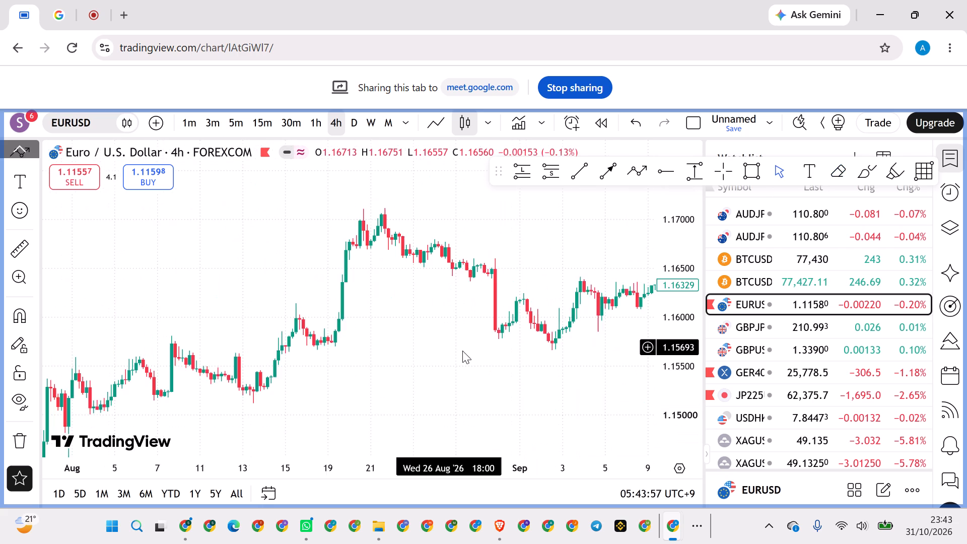
{"action": "left_click_drag", "start_coordinate": [398, 321], "coordinate": [436, 331]}
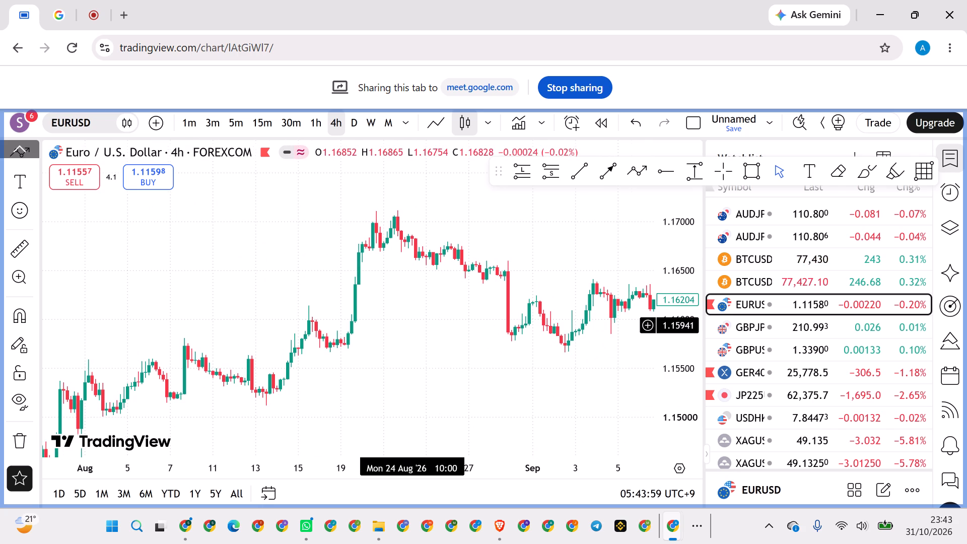
{"action": "left_click_drag", "start_coordinate": [436, 331], "coordinate": [508, 361]}
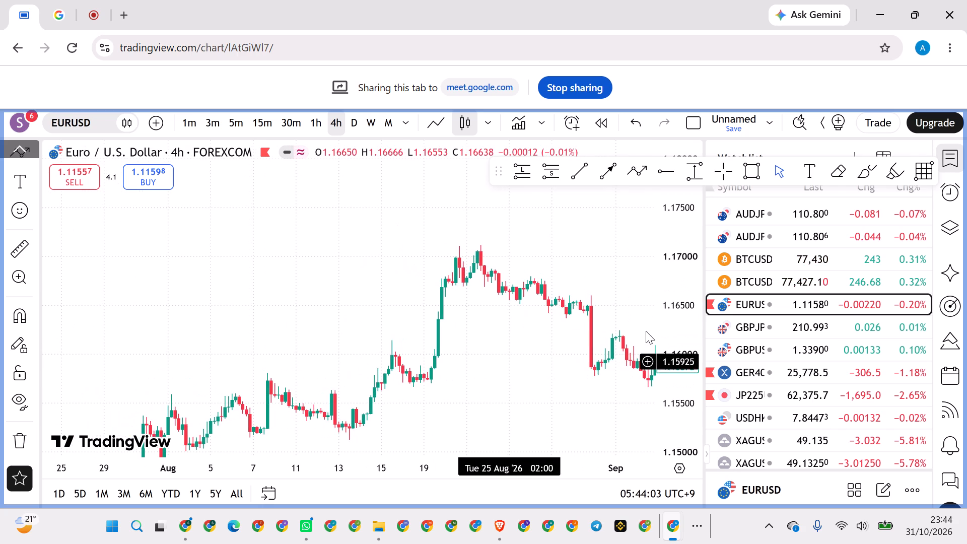
Place a horizontal ray at 1.17111 starting from the 20 Aug 18:00 candle's high.
{"action": "scroll", "coordinate": [689, 313], "scroll_direction": "up", "scroll_amount": 20}
{"action": "scroll", "coordinate": [689, 313], "scroll_direction": "up", "scroll_amount": 20}
{"action": "scroll", "coordinate": [689, 313], "scroll_direction": "up", "scroll_amount": 6}
{"action": "left_click_drag", "start_coordinate": [364, 234], "coordinate": [362, 362]}
{"action": "scroll", "coordinate": [317, 263], "scroll_direction": "up", "scroll_amount": 20}
{"action": "scroll", "coordinate": [317, 263], "scroll_direction": "up", "scroll_amount": 20}
{"action": "scroll", "coordinate": [317, 263], "scroll_direction": "up", "scroll_amount": 20}
{"action": "scroll", "coordinate": [311, 261], "scroll_direction": "down", "scroll_amount": 16}
{"action": "scroll", "coordinate": [311, 261], "scroll_direction": "up", "scroll_amount": 20}
{"action": "scroll", "coordinate": [311, 261], "scroll_direction": "up", "scroll_amount": 20}
{"action": "scroll", "coordinate": [311, 261], "scroll_direction": "up", "scroll_amount": 20}
{"action": "scroll", "coordinate": [311, 261], "scroll_direction": "down", "scroll_amount": 10}
{"action": "scroll", "coordinate": [311, 261], "scroll_direction": "up", "scroll_amount": 7}
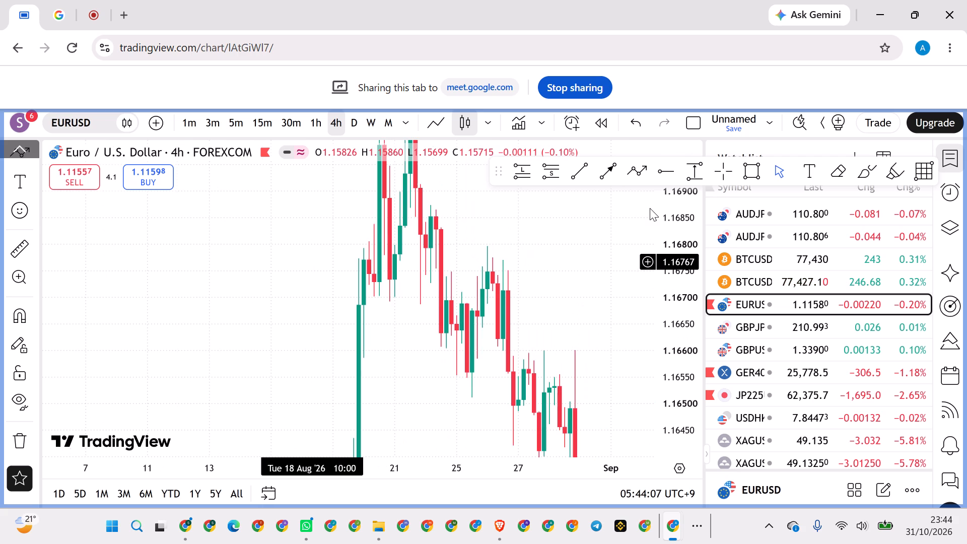
{"action": "left_click_drag", "start_coordinate": [679, 208], "coordinate": [629, 411]}
{"action": "left_click_drag", "start_coordinate": [408, 235], "coordinate": [494, 270]}
{"action": "left_click", "coordinate": [660, 174]}
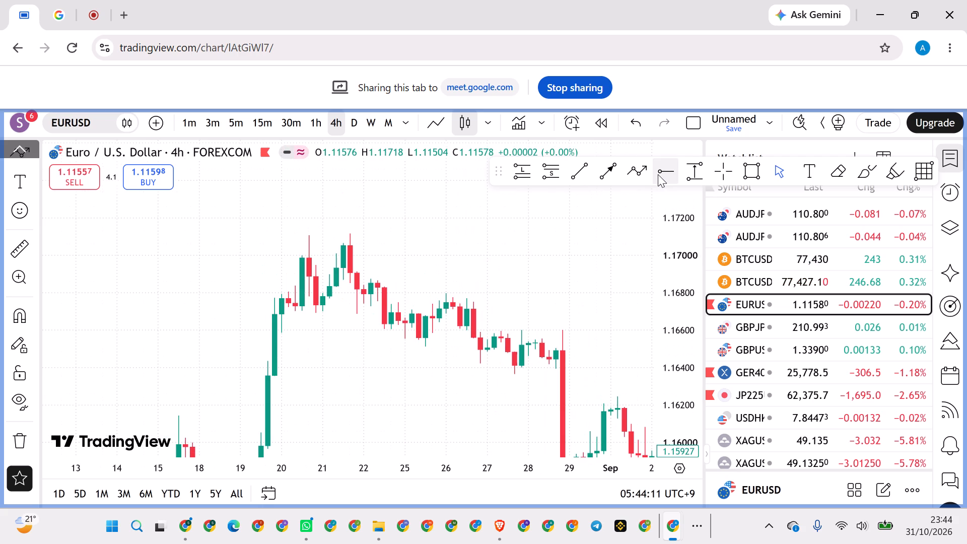
{"action": "left_click", "coordinate": [308, 234]}
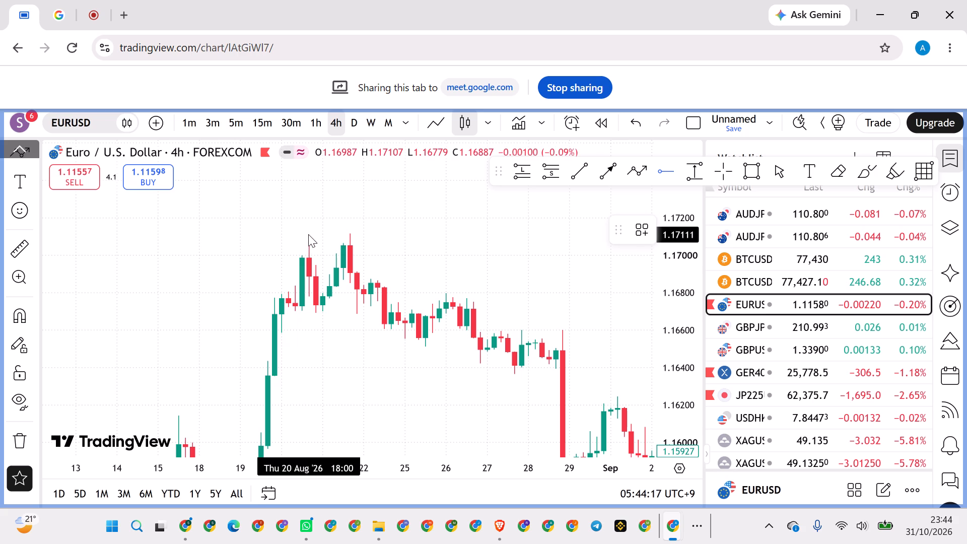
{"action": "left_click", "coordinate": [299, 223]}
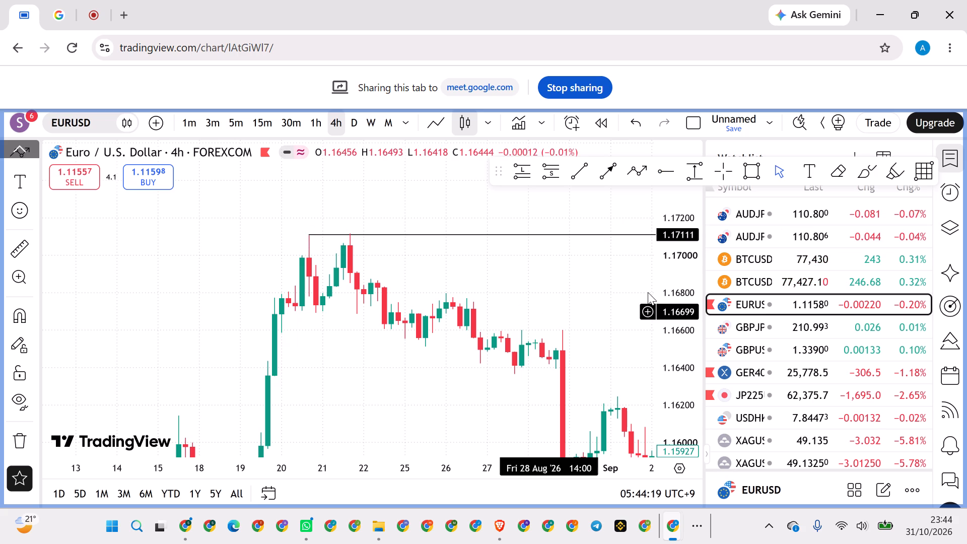
Shift the horizontal ray's start point to 20 Aug 14:00 at about 1.1711, slightly below its original level.
{"action": "scroll", "coordinate": [672, 291], "scroll_direction": "up", "scroll_amount": 20}
{"action": "scroll", "coordinate": [672, 291], "scroll_direction": "up", "scroll_amount": 20}
{"action": "scroll", "coordinate": [672, 291], "scroll_direction": "up", "scroll_amount": 20}
{"action": "left_click_drag", "start_coordinate": [404, 183], "coordinate": [416, 209]}
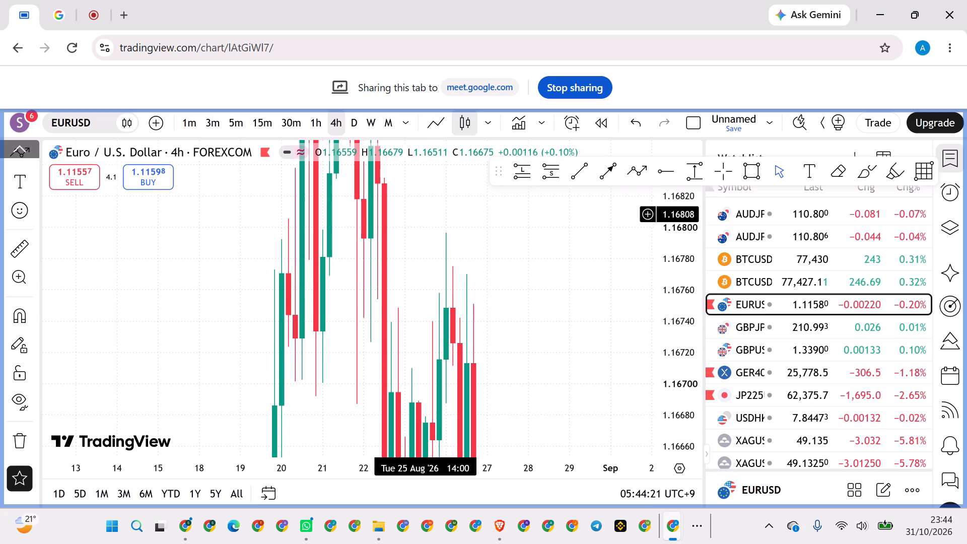
{"action": "left_click_drag", "start_coordinate": [416, 209], "coordinate": [515, 431]}
{"action": "left_click_drag", "start_coordinate": [479, 244], "coordinate": [500, 415]}
{"action": "left_click_drag", "start_coordinate": [473, 215], "coordinate": [468, 268]}
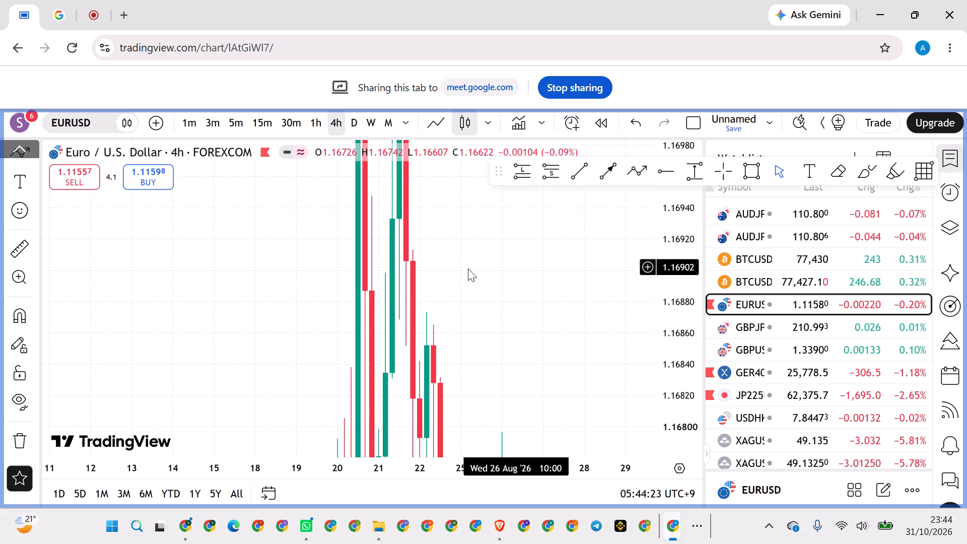
{"action": "left_click_drag", "start_coordinate": [468, 268], "coordinate": [503, 376]}
{"action": "left_click_drag", "start_coordinate": [679, 204], "coordinate": [652, 384]}
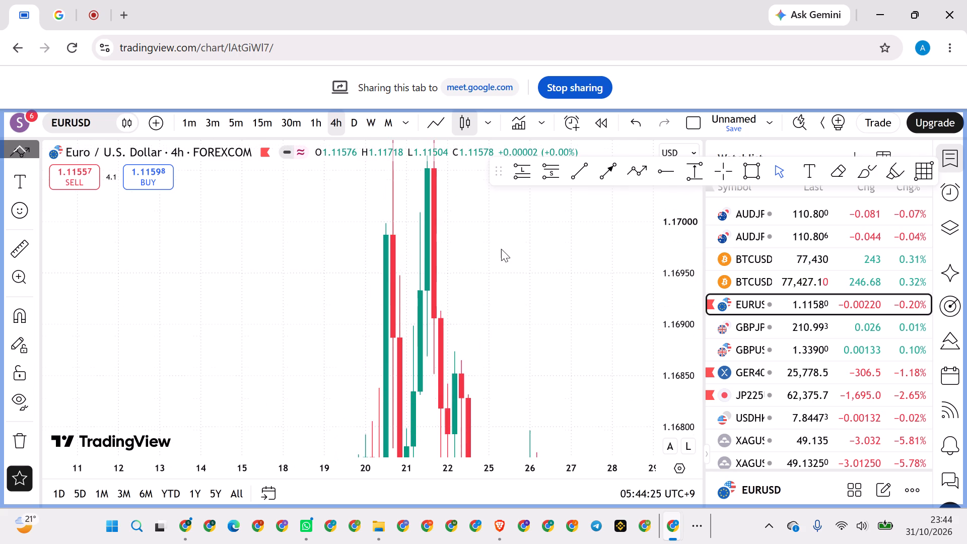
{"action": "left_click", "coordinate": [389, 174]}
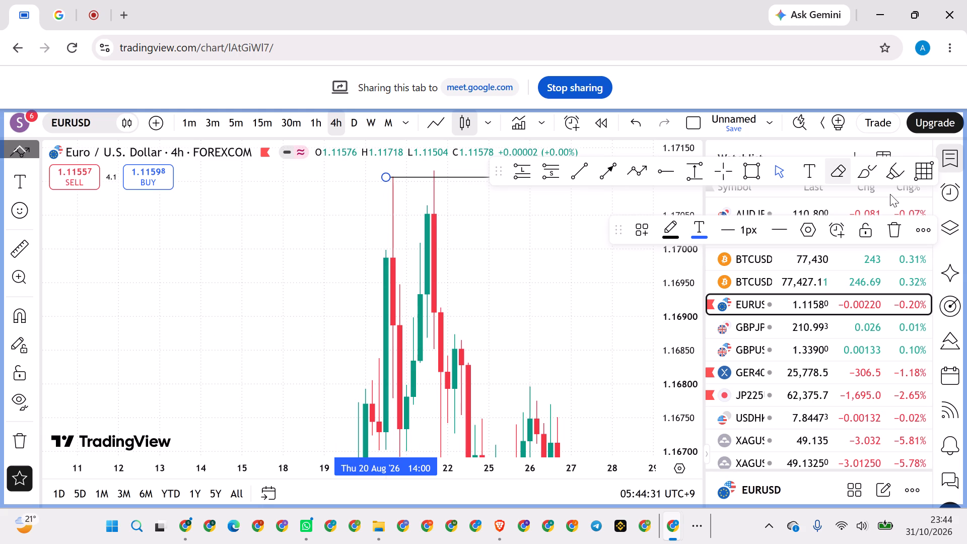
Delete the horizontal ray starting at the 20 Aug high.
{"action": "left_click", "coordinate": [896, 233]}
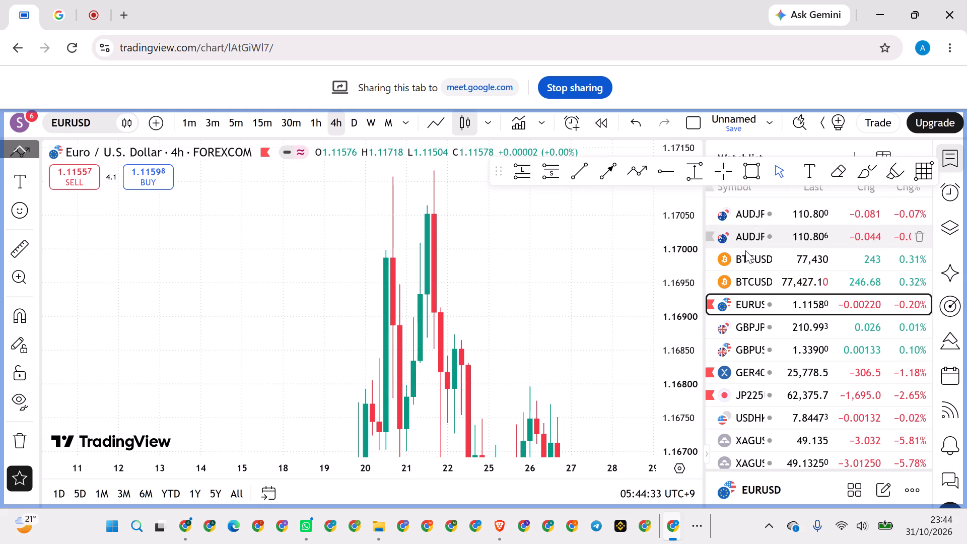
Examine the EURUSD 4h price swings from late August back to the late-June low.
{"action": "left_click_drag", "start_coordinate": [693, 213], "coordinate": [643, 476]}
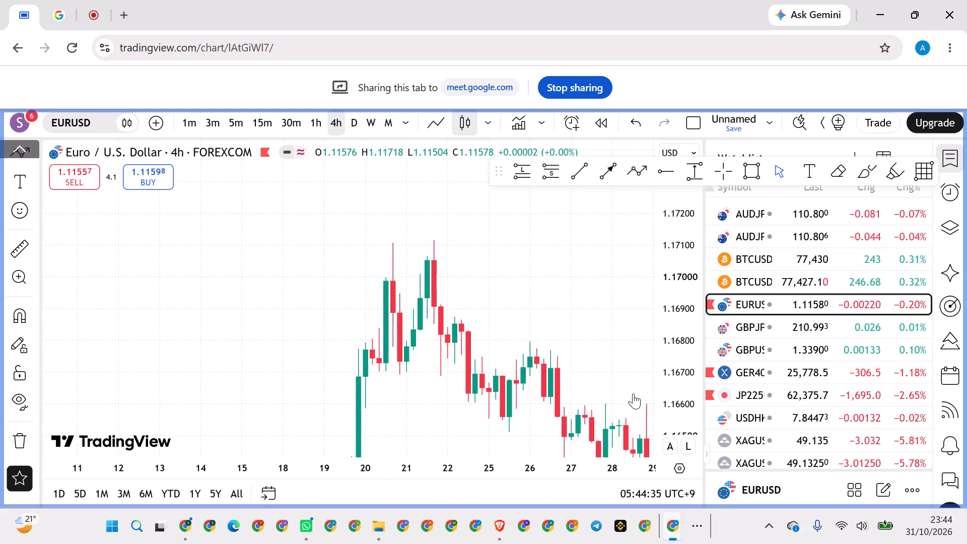
{"action": "scroll", "coordinate": [520, 325], "scroll_direction": "down", "scroll_amount": 18}
{"action": "left_click_drag", "start_coordinate": [371, 364], "coordinate": [398, 353]}
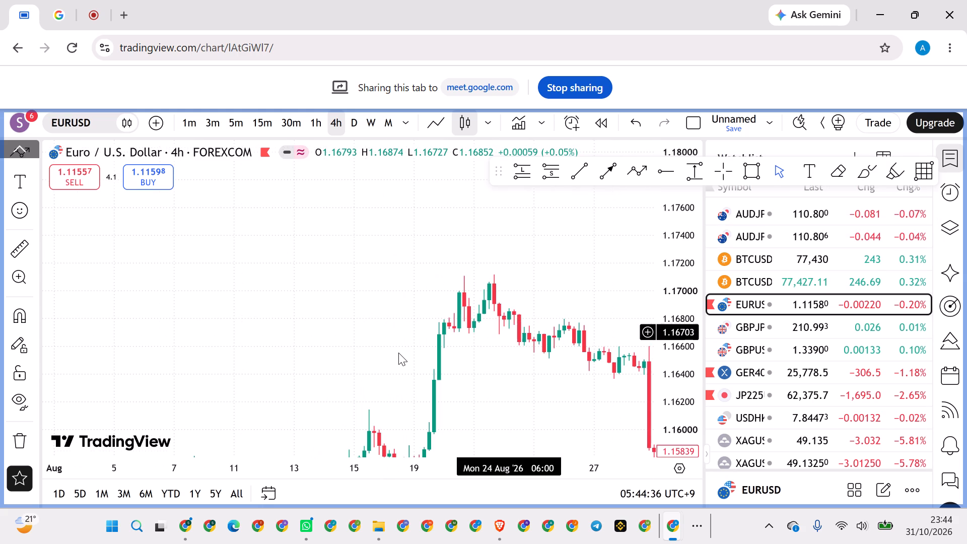
{"action": "left_click_drag", "start_coordinate": [398, 353], "coordinate": [347, 241]}
{"action": "left_click_drag", "start_coordinate": [358, 342], "coordinate": [401, 221]}
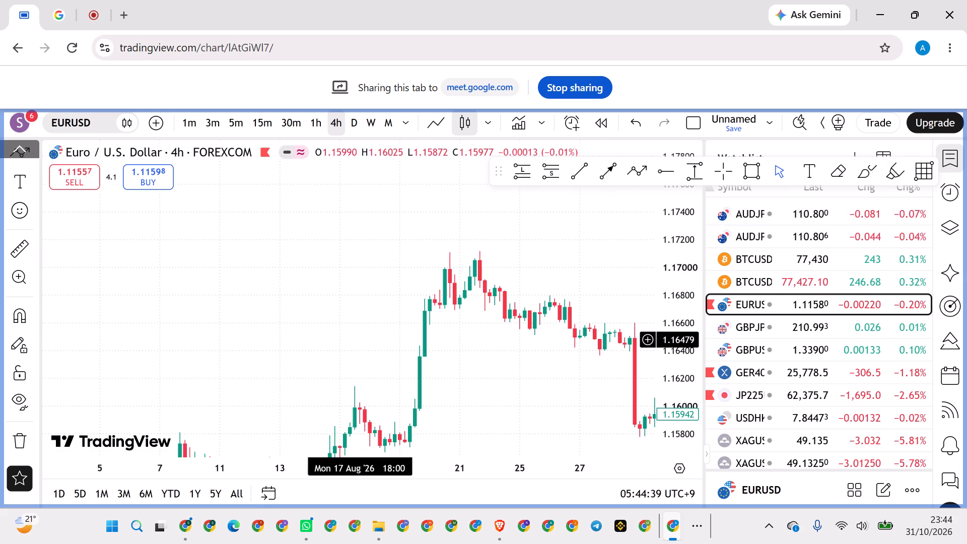
{"action": "scroll", "coordinate": [509, 346], "scroll_direction": "down", "scroll_amount": 6}
{"action": "left_click_drag", "start_coordinate": [483, 377], "coordinate": [531, 322]}
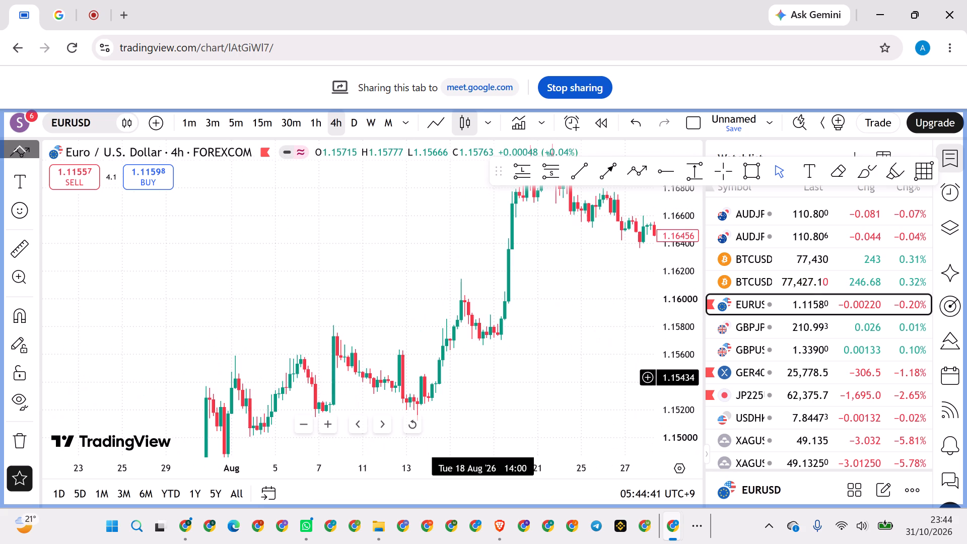
{"action": "left_click_drag", "start_coordinate": [531, 322], "coordinate": [576, 235]}
{"action": "left_click_drag", "start_coordinate": [341, 338], "coordinate": [427, 319]}
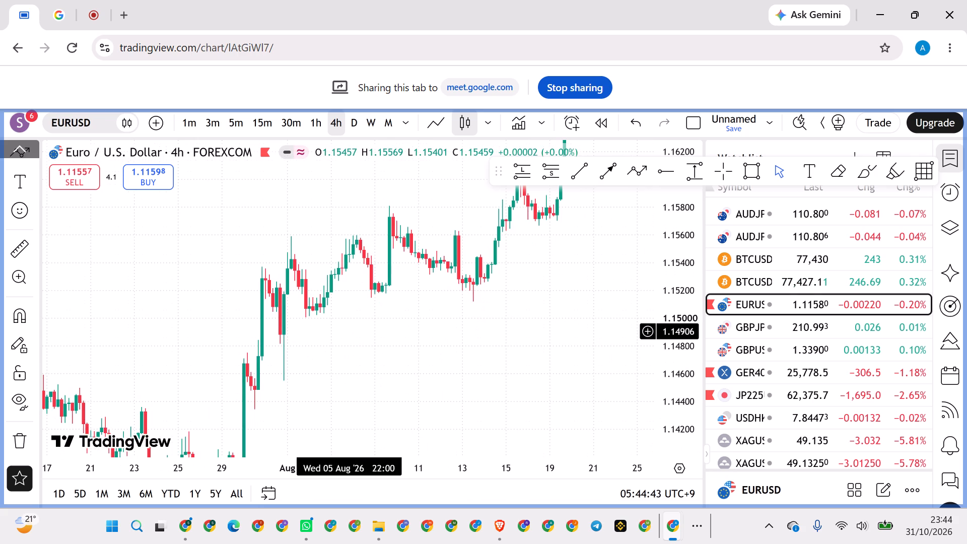
{"action": "left_click_drag", "start_coordinate": [427, 319], "coordinate": [482, 264]}
{"action": "left_click_drag", "start_coordinate": [408, 351], "coordinate": [511, 302]}
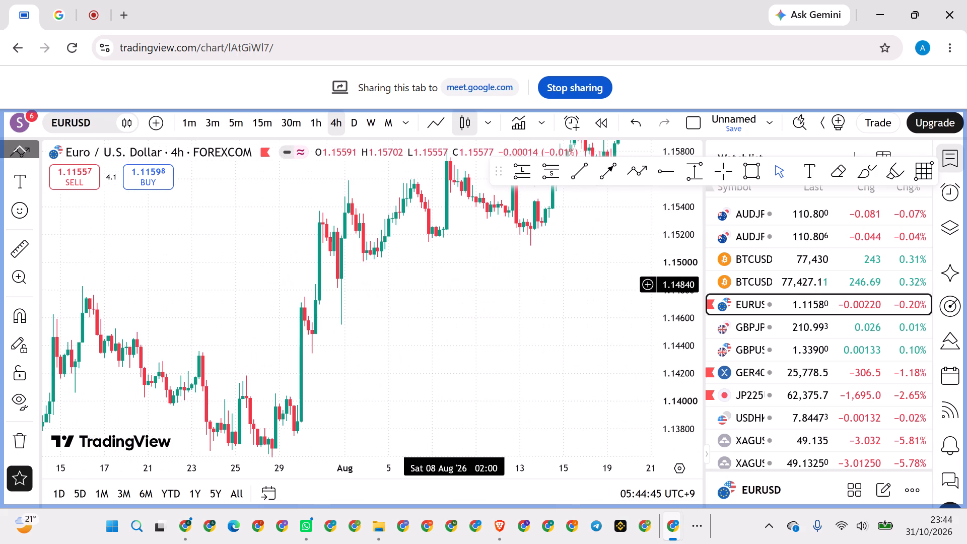
{"action": "left_click_drag", "start_coordinate": [511, 302], "coordinate": [524, 294]}
{"action": "left_click_drag", "start_coordinate": [462, 337], "coordinate": [546, 295]}
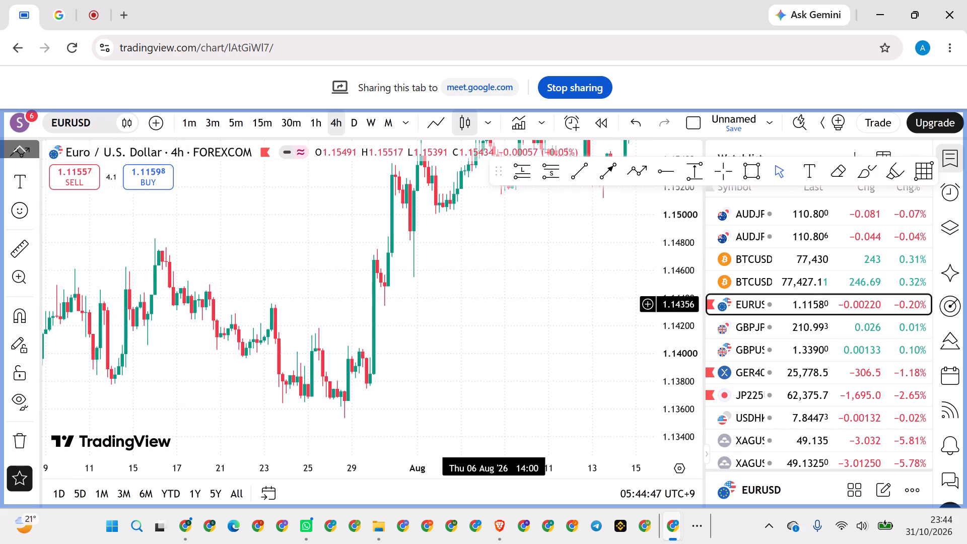
{"action": "left_click_drag", "start_coordinate": [546, 295], "coordinate": [594, 277]}
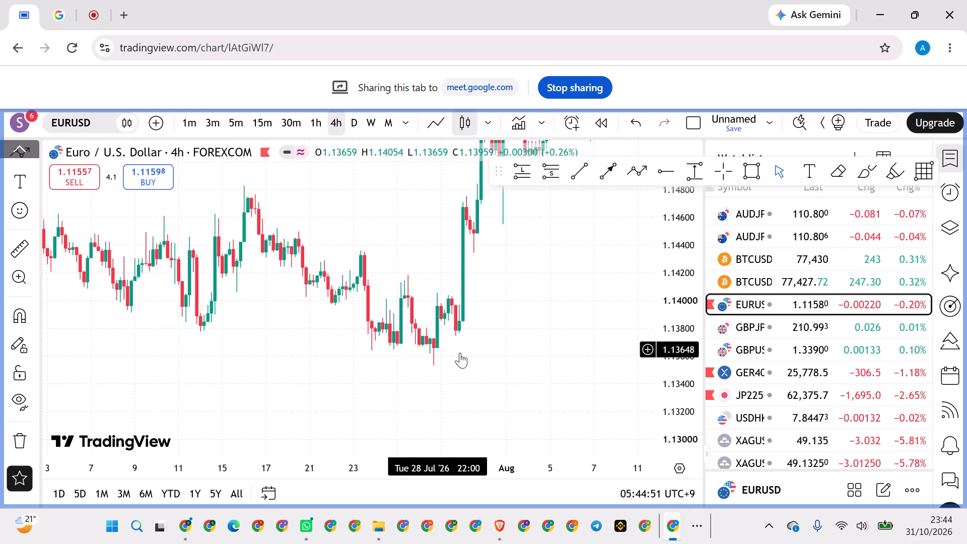
{"action": "scroll", "coordinate": [198, 335], "scroll_direction": "down", "scroll_amount": 7}
{"action": "left_click_drag", "start_coordinate": [153, 341], "coordinate": [206, 346]}
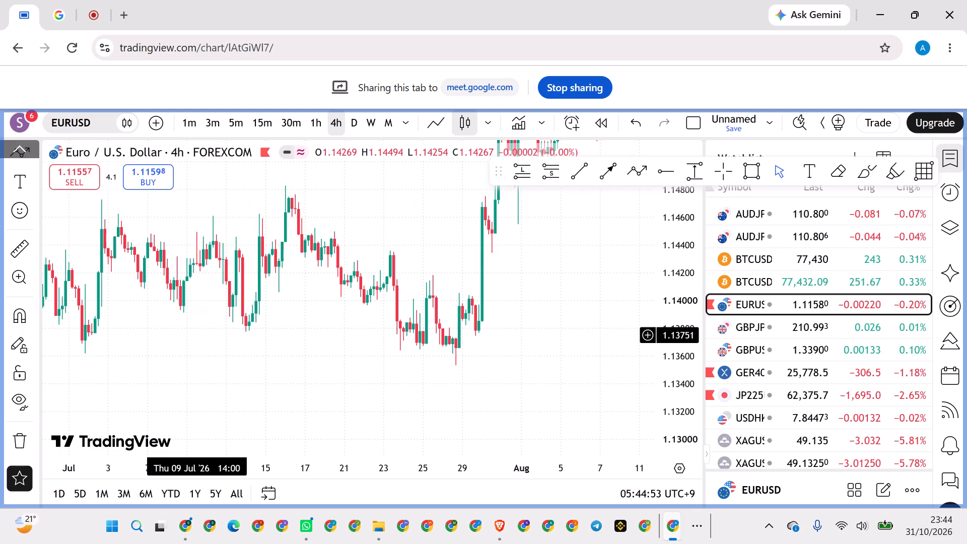
{"action": "left_click_drag", "start_coordinate": [206, 346], "coordinate": [447, 318]}
{"action": "scroll", "coordinate": [307, 340], "scroll_direction": "up", "scroll_amount": 20}
{"action": "scroll", "coordinate": [307, 340], "scroll_direction": "up", "scroll_amount": 20}
{"action": "scroll", "coordinate": [307, 340], "scroll_direction": "up", "scroll_amount": 15}
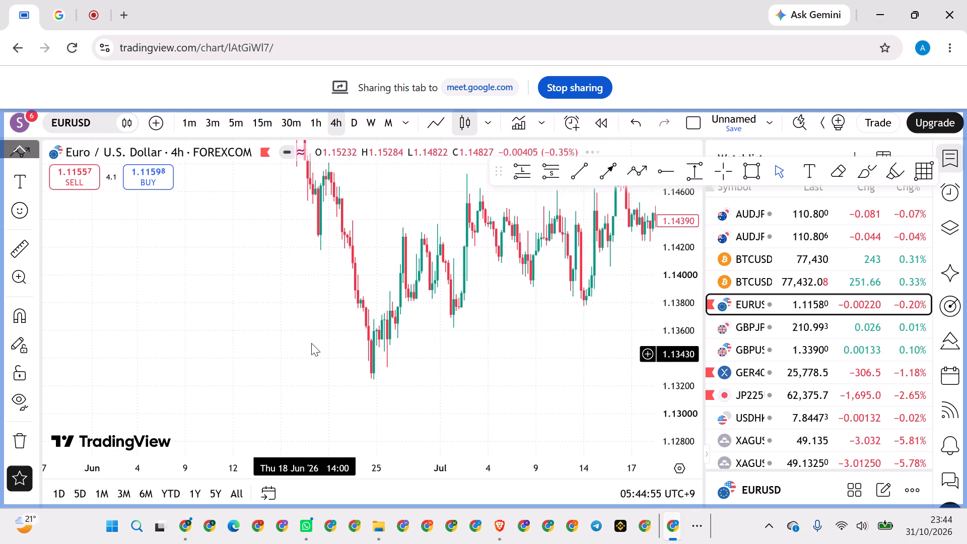
{"action": "left_click_drag", "start_coordinate": [324, 371], "coordinate": [573, 323]}
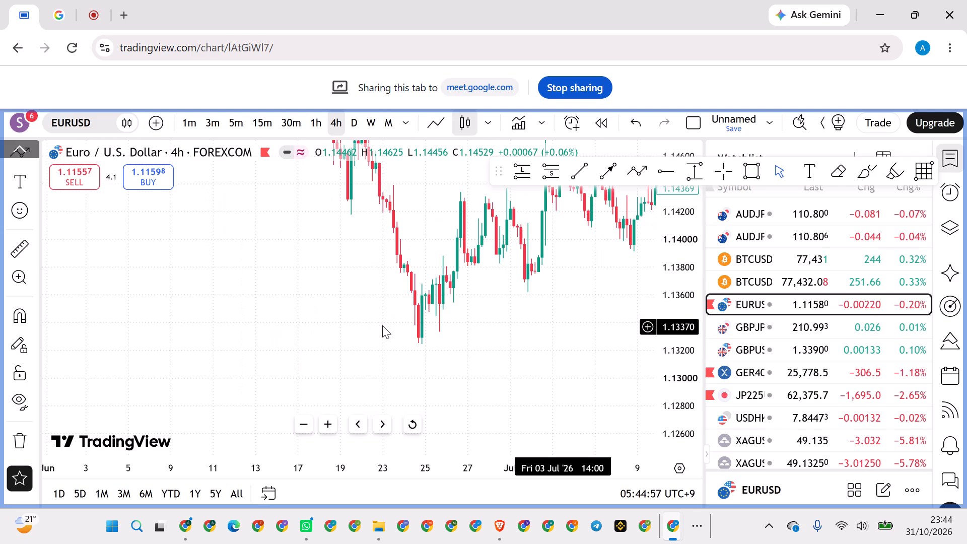
Draw a horizontal arrow at about 1.13845 from 24 Jun to 26 Jun 10:00, above the late-June low.
{"action": "scroll", "coordinate": [394, 329], "scroll_direction": "up", "scroll_amount": 7}
{"action": "scroll", "coordinate": [390, 329], "scroll_direction": "down", "scroll_amount": 20}
{"action": "scroll", "coordinate": [390, 329], "scroll_direction": "down", "scroll_amount": 20}
{"action": "scroll", "coordinate": [390, 329], "scroll_direction": "down", "scroll_amount": 20}
{"action": "scroll", "coordinate": [381, 332], "scroll_direction": "up", "scroll_amount": 20}
{"action": "scroll", "coordinate": [328, 312], "scroll_direction": "up", "scroll_amount": 1}
{"action": "left_click_drag", "start_coordinate": [678, 234], "coordinate": [662, 314]}
{"action": "left_click_drag", "start_coordinate": [250, 323], "coordinate": [256, 325]}
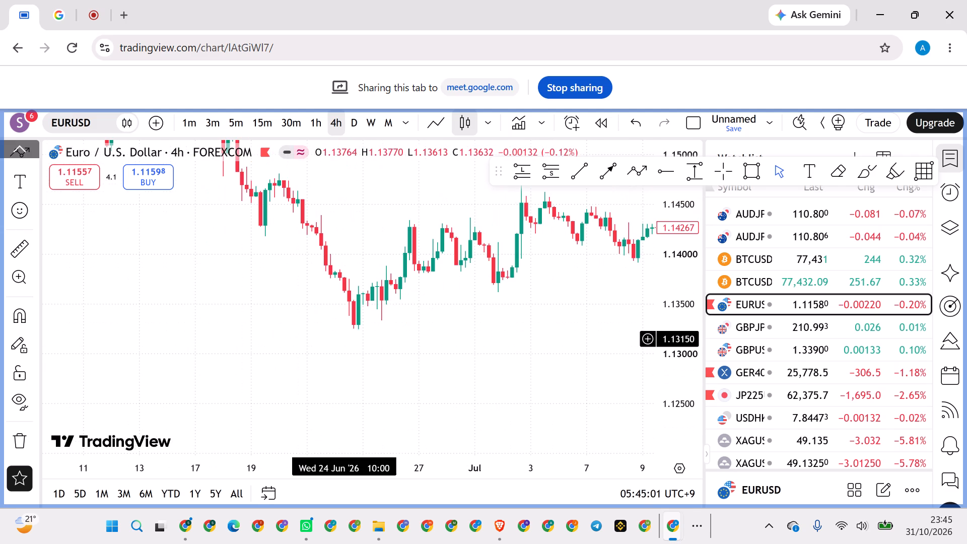
{"action": "left_click_drag", "start_coordinate": [256, 325], "coordinate": [318, 341]}
{"action": "scroll", "coordinate": [688, 354], "scroll_direction": "up", "scroll_amount": 20}
{"action": "scroll", "coordinate": [688, 354], "scroll_direction": "up", "scroll_amount": 2}
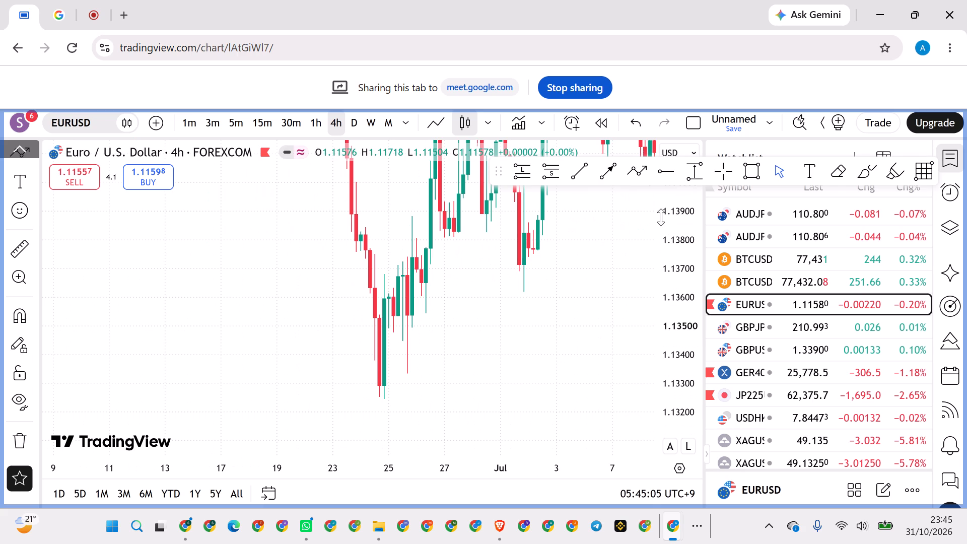
{"action": "left_click", "coordinate": [600, 174]}
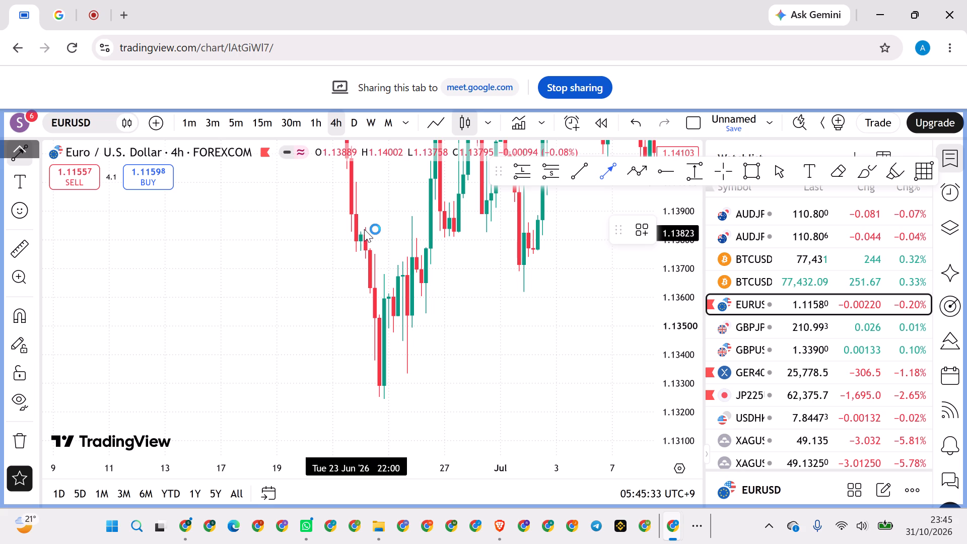
{"action": "left_click", "coordinate": [366, 227]}
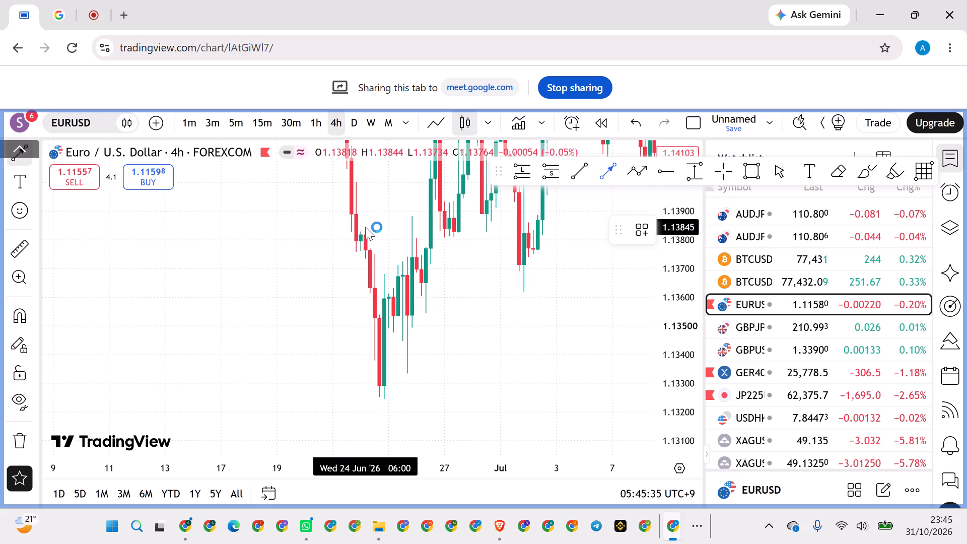
{"action": "left_click", "coordinate": [427, 227]}
{"action": "left_click", "coordinate": [460, 282]}
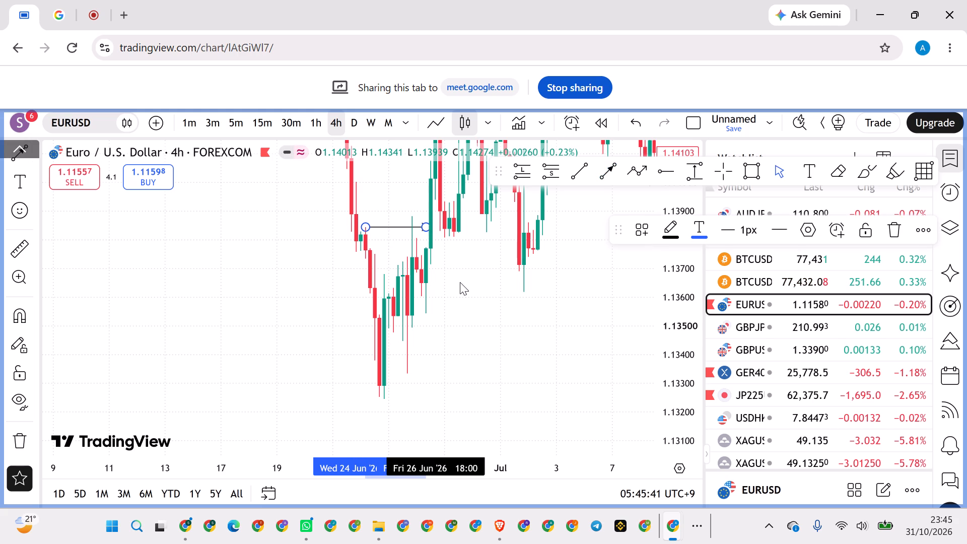
Place a horizontal ray at 1.13672 starting from the 25 Jun 18:00 candle.
{"action": "left_click_drag", "start_coordinate": [692, 229], "coordinate": [669, 374]}
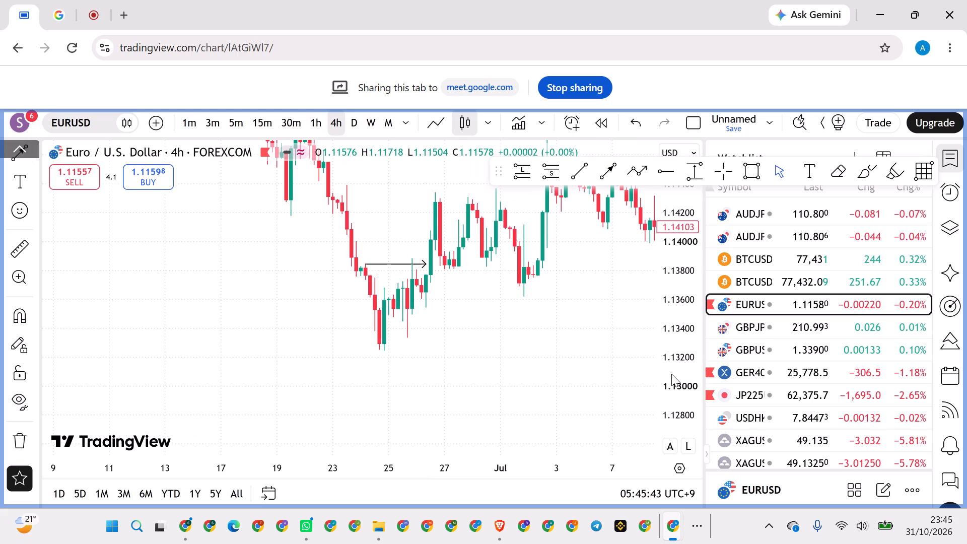
{"action": "left_click", "coordinate": [664, 167]}
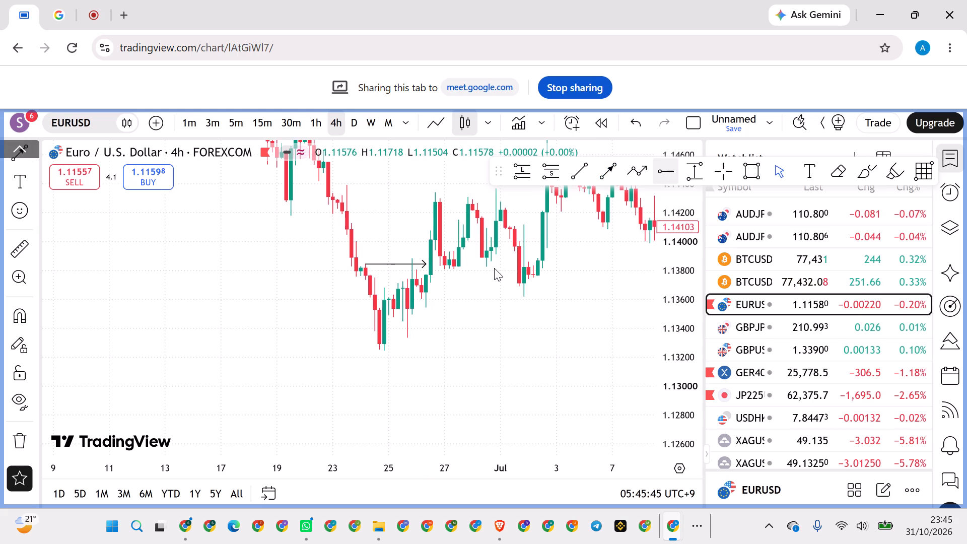
{"action": "left_click", "coordinate": [408, 289]}
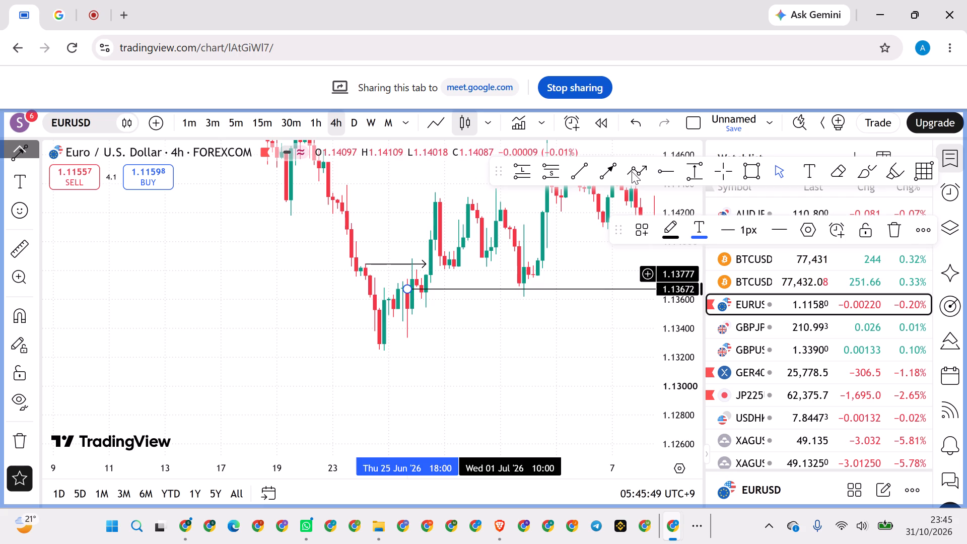
Place a second horizontal ray at 1.13332 starting from the low of the 25 Jun 18:00 candle.
{"action": "left_click_drag", "start_coordinate": [659, 167], "coordinate": [649, 167]}
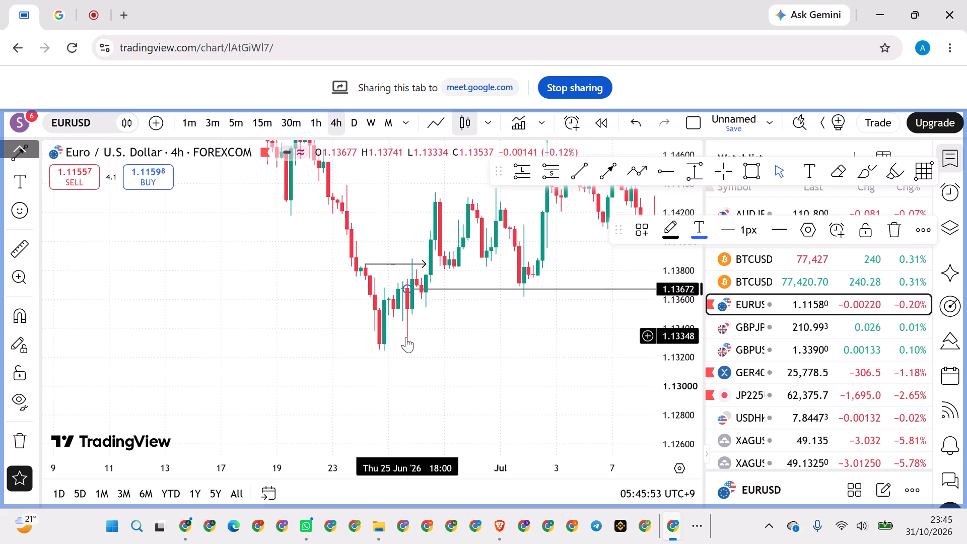
{"action": "left_click", "coordinate": [406, 337]}
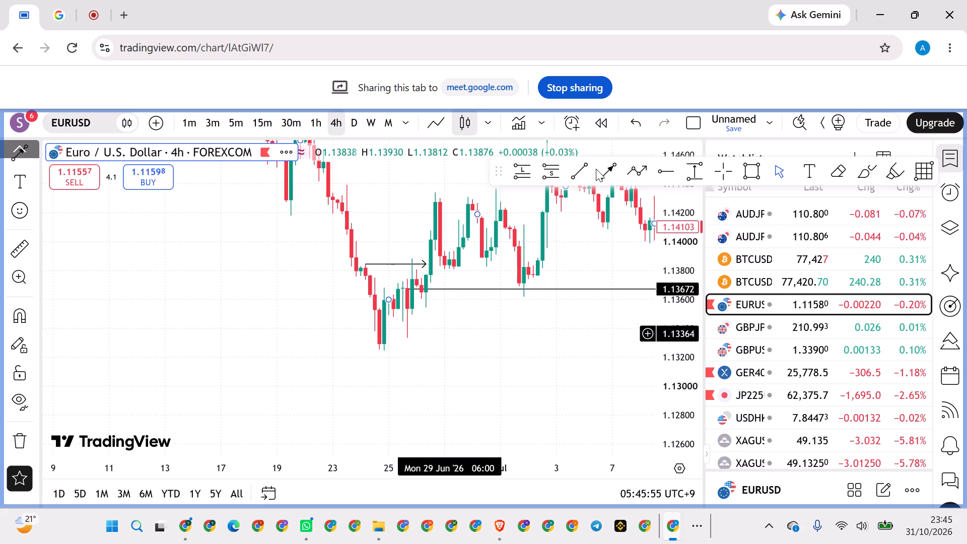
{"action": "left_click", "coordinate": [656, 171]}
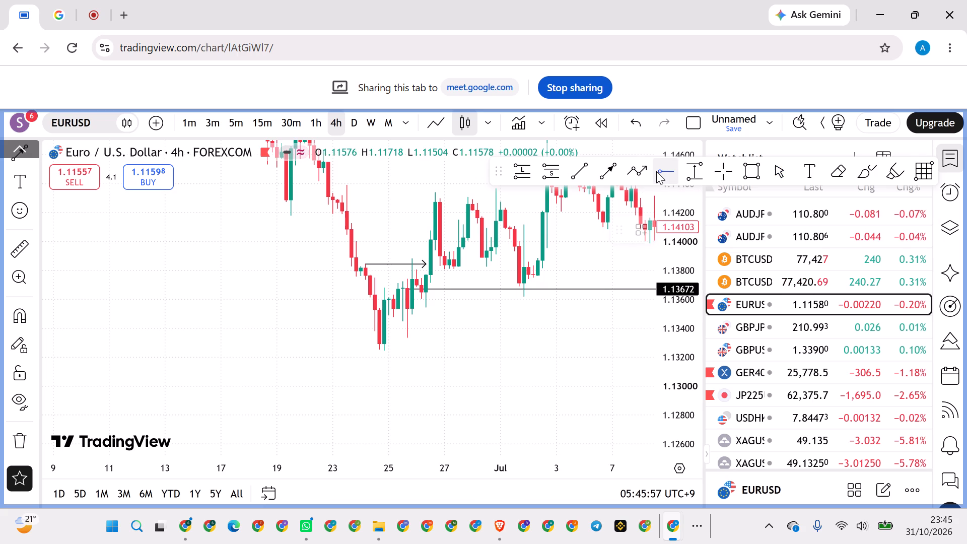
{"action": "left_click", "coordinate": [408, 338]}
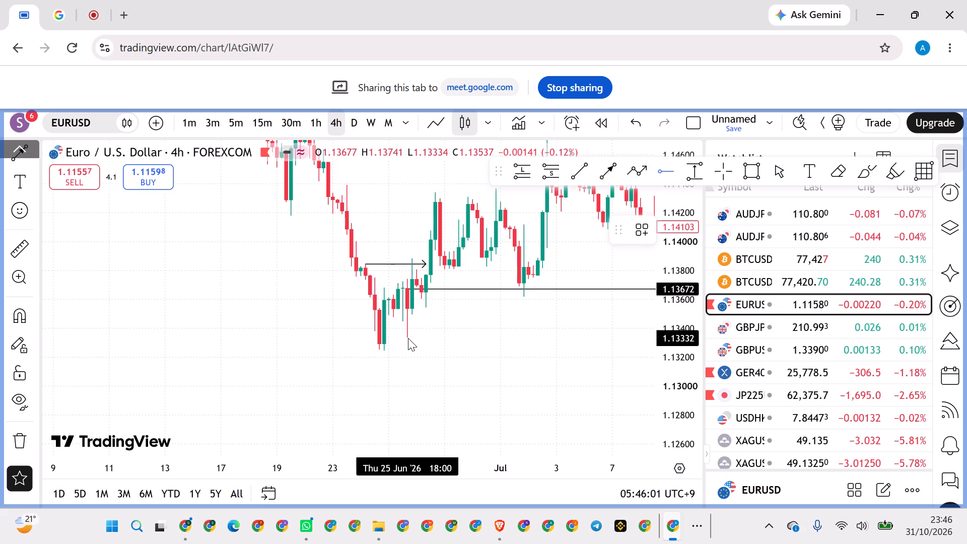
{"action": "scroll", "coordinate": [462, 300], "scroll_direction": "up", "scroll_amount": 2}
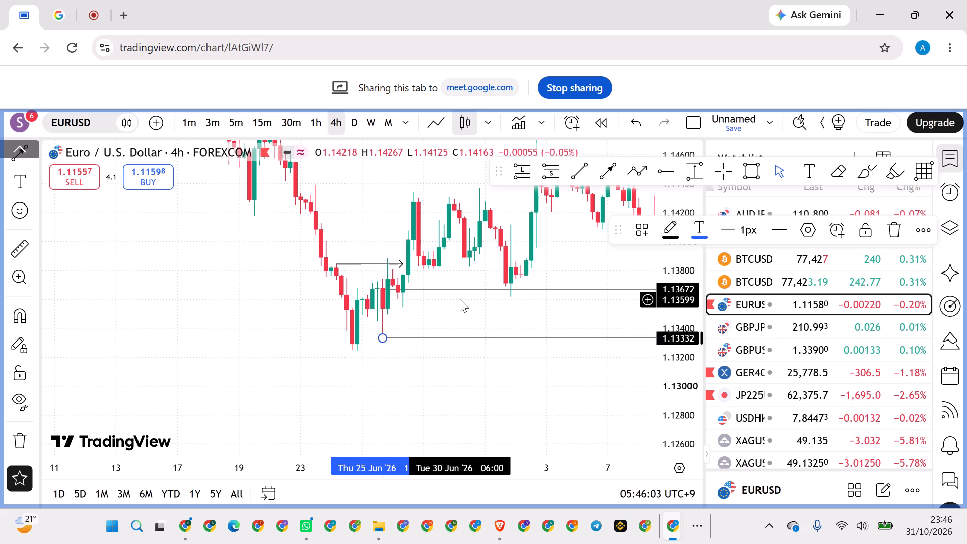
{"action": "left_click", "coordinate": [383, 384]}
{"action": "left_click_drag", "start_coordinate": [383, 384], "coordinate": [424, 374]}
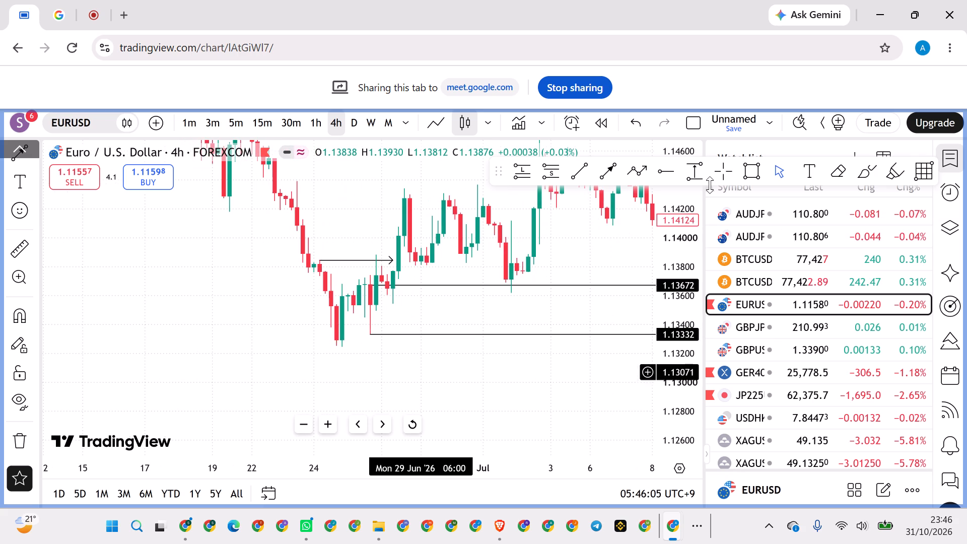
Adjust the tip of the 24–26 Jun arrow to about 1.13855 at 26 Jun 10:00.
{"action": "left_click_drag", "start_coordinate": [868, 173], "coordinate": [861, 173]}
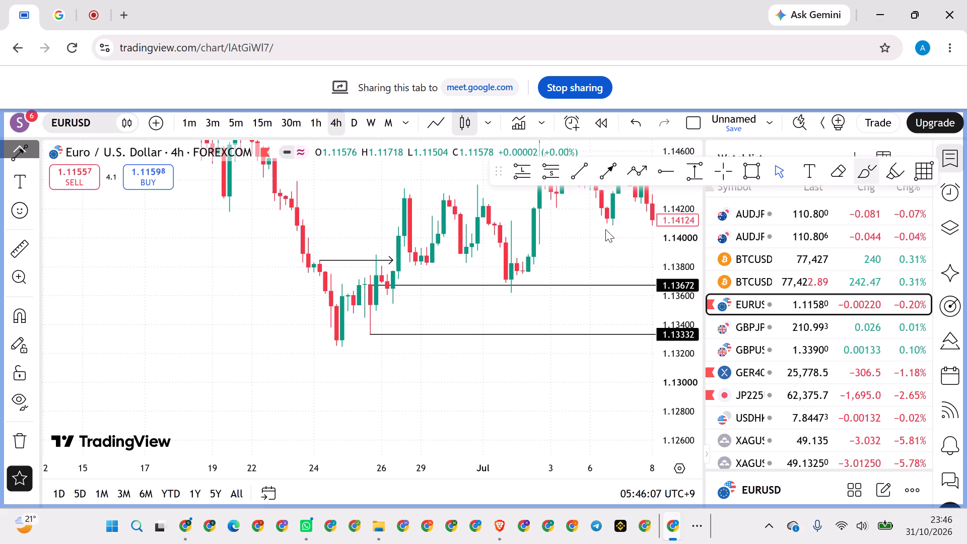
{"action": "left_click_drag", "start_coordinate": [392, 264], "coordinate": [372, 264]}
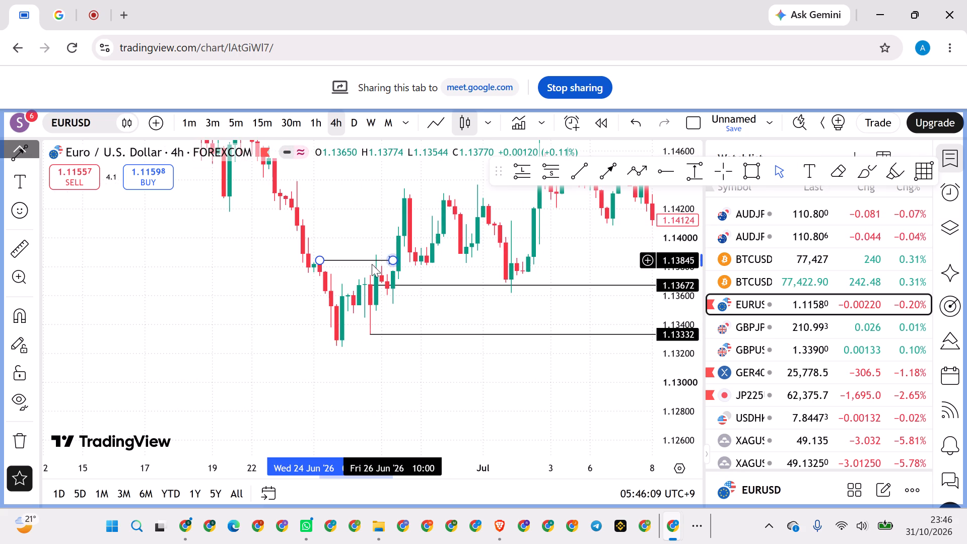
{"action": "left_click_drag", "start_coordinate": [372, 264], "coordinate": [389, 255]}
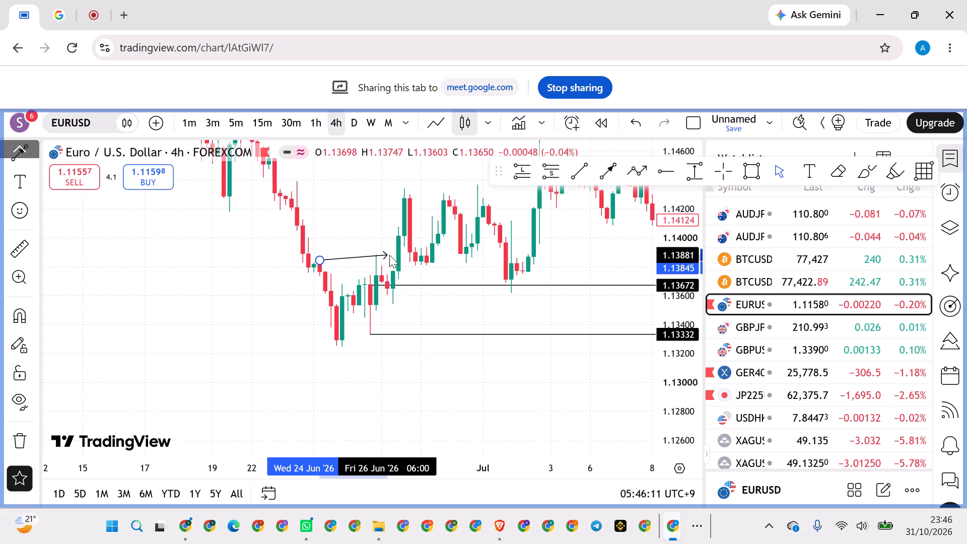
{"action": "left_click_drag", "start_coordinate": [389, 255], "coordinate": [393, 262]}
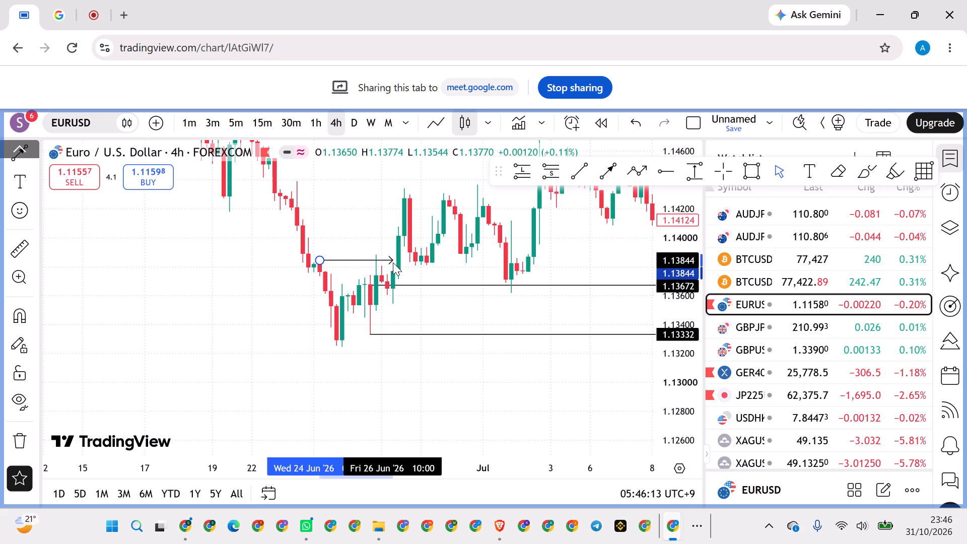
{"action": "left_click_drag", "start_coordinate": [393, 262], "coordinate": [393, 258]}
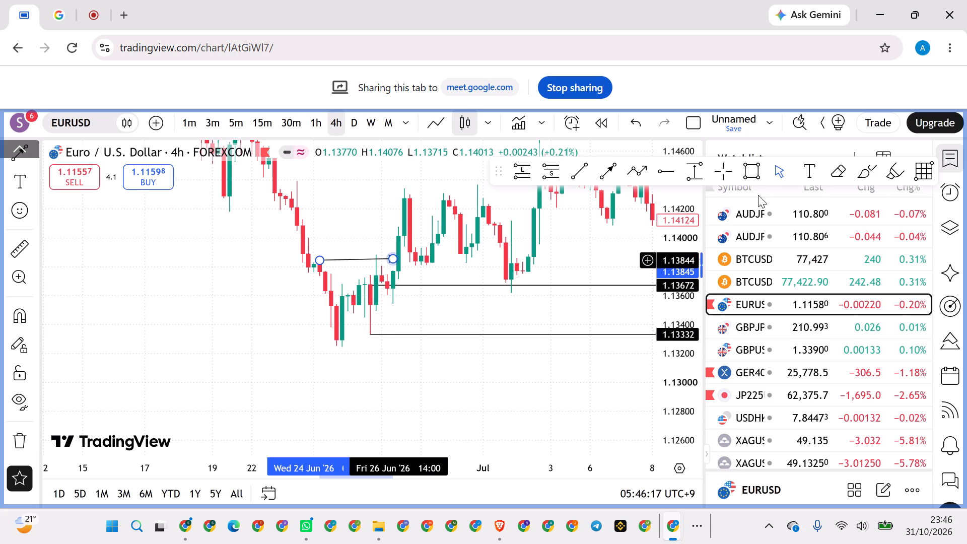
Circle the 26 Jun candles just below the arrow's tip with a freehand brush stroke.
{"action": "left_click", "coordinate": [865, 168]}
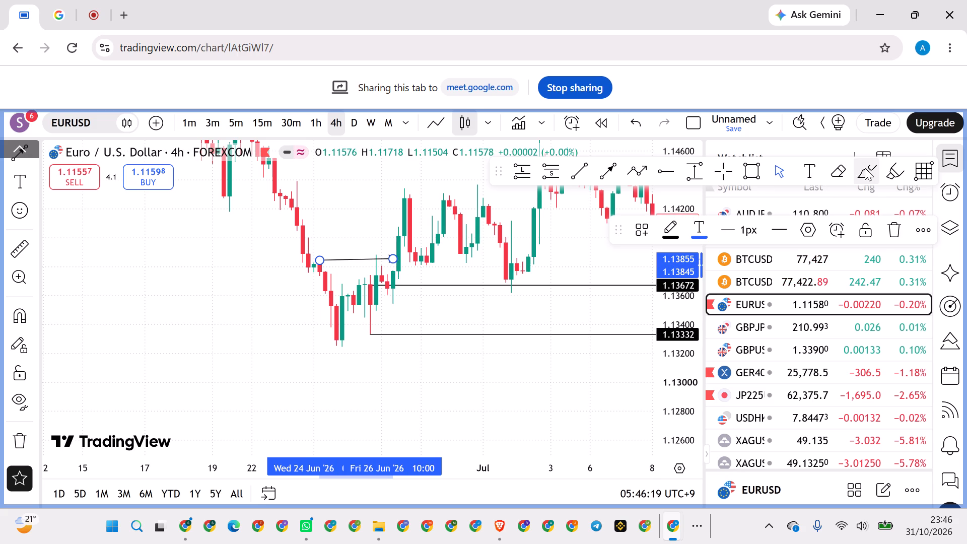
{"action": "left_click_drag", "start_coordinate": [392, 275], "coordinate": [369, 275]}
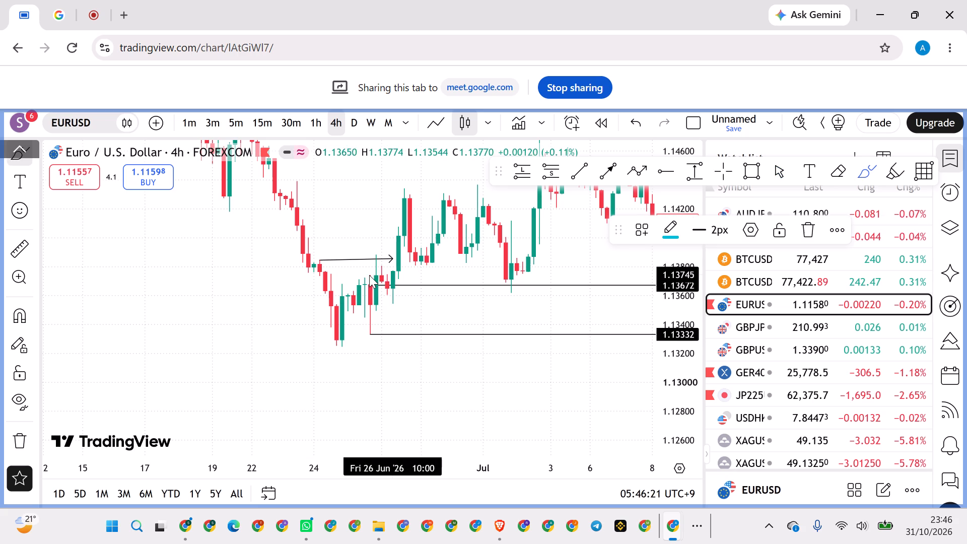
{"action": "left_click_drag", "start_coordinate": [369, 275], "coordinate": [390, 310]}
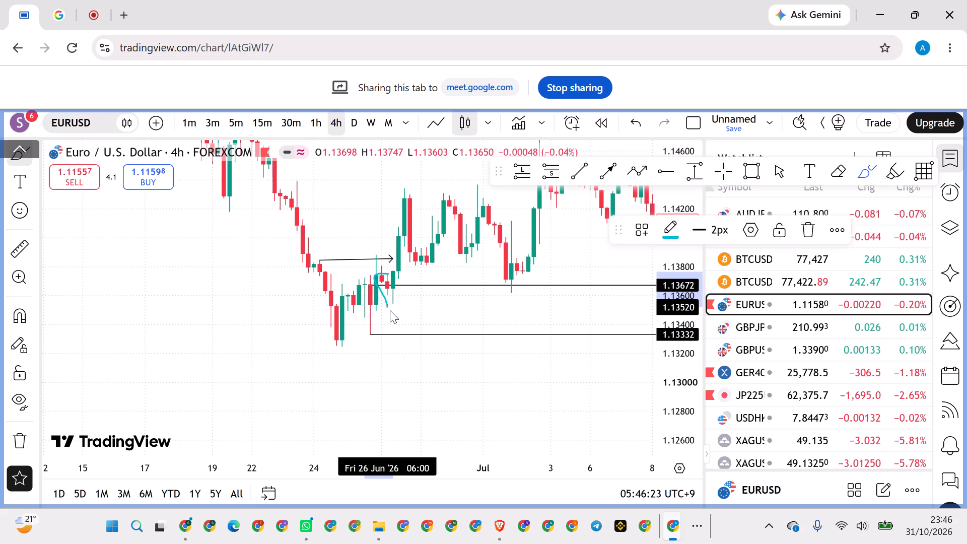
{"action": "left_click_drag", "start_coordinate": [390, 310], "coordinate": [391, 273]}
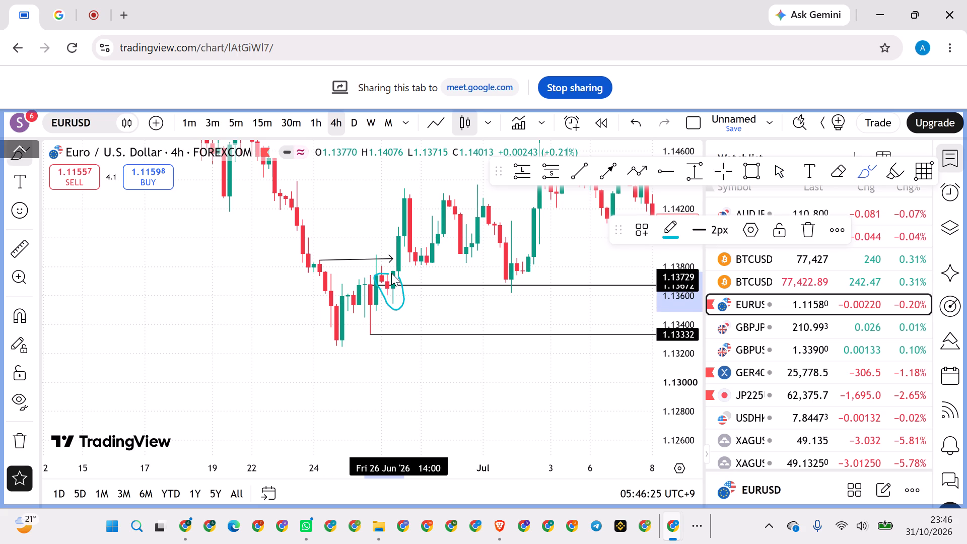
Erase the freehand brush circle around the 26 Jun candles, along with the small stray stroke at its top.
{"action": "left_click_drag", "start_coordinate": [391, 273], "coordinate": [387, 271]}
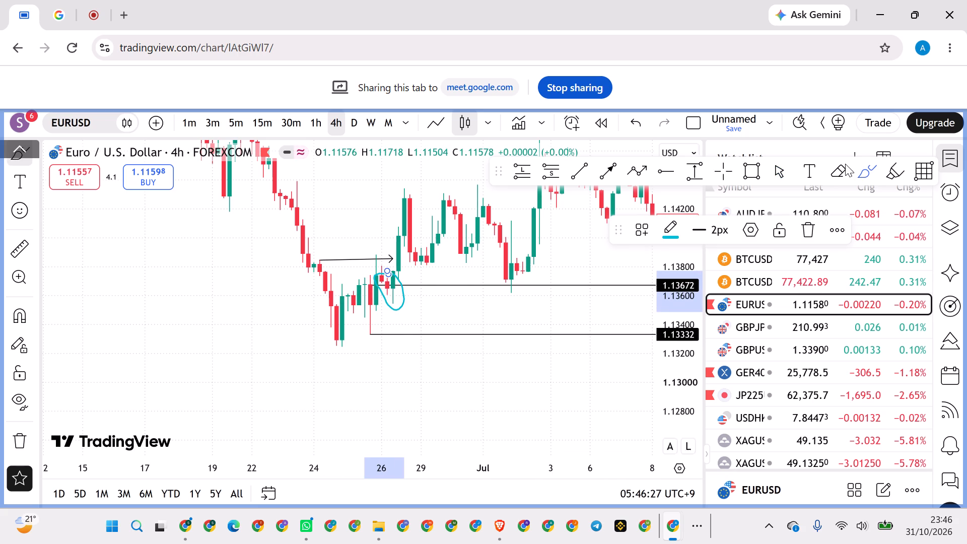
{"action": "left_click", "coordinate": [840, 172]}
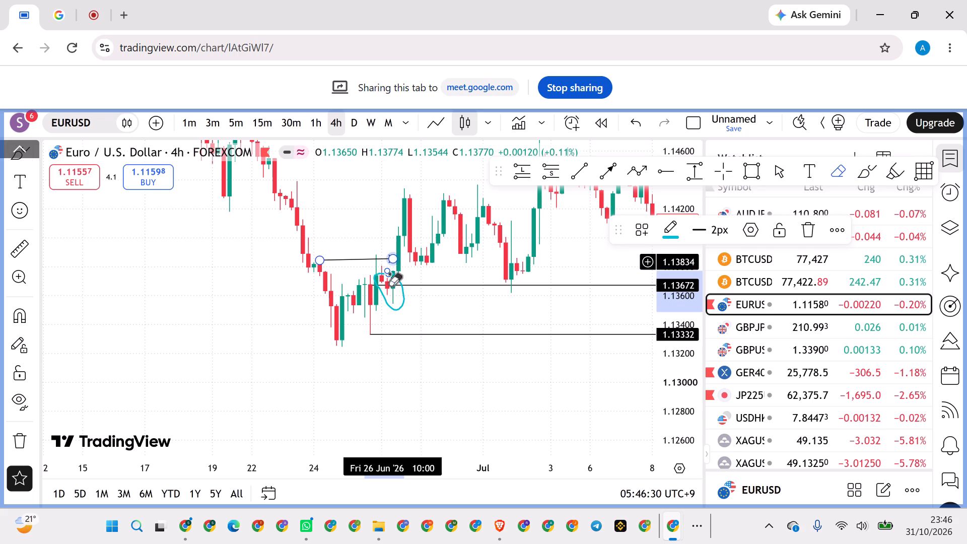
{"action": "left_click", "coordinate": [387, 273]}
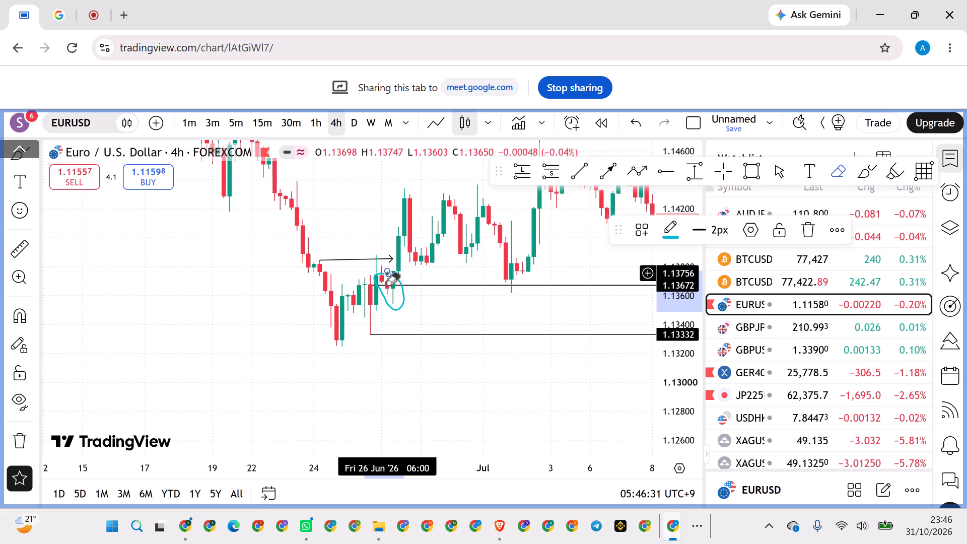
{"action": "right_click", "coordinate": [210, 295]}
{"action": "left_click", "coordinate": [217, 302]}
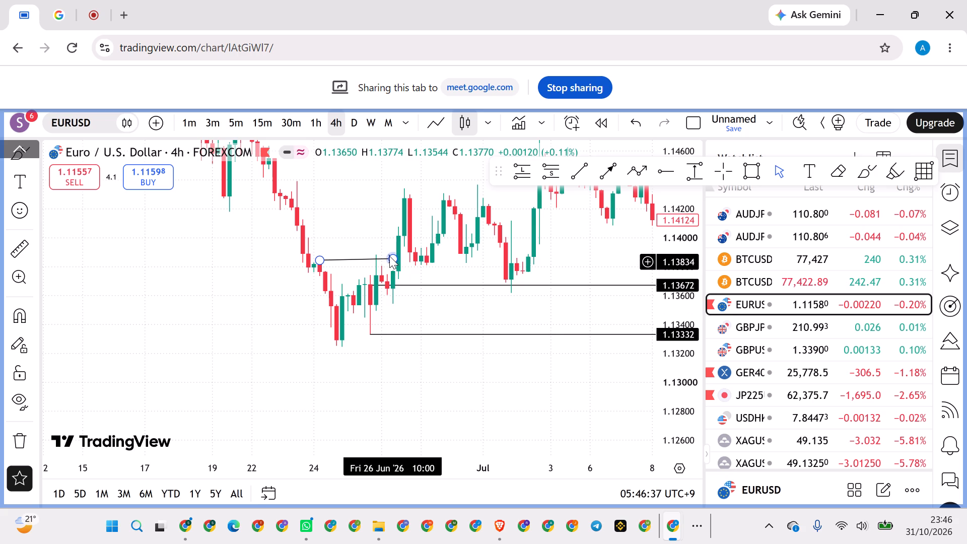
Adjust the tip of the near-horizontal arrow starting on 24 Jun to about 1.13855 at 26 Jun 14:00.
{"action": "left_click_drag", "start_coordinate": [389, 256], "coordinate": [395, 260]}
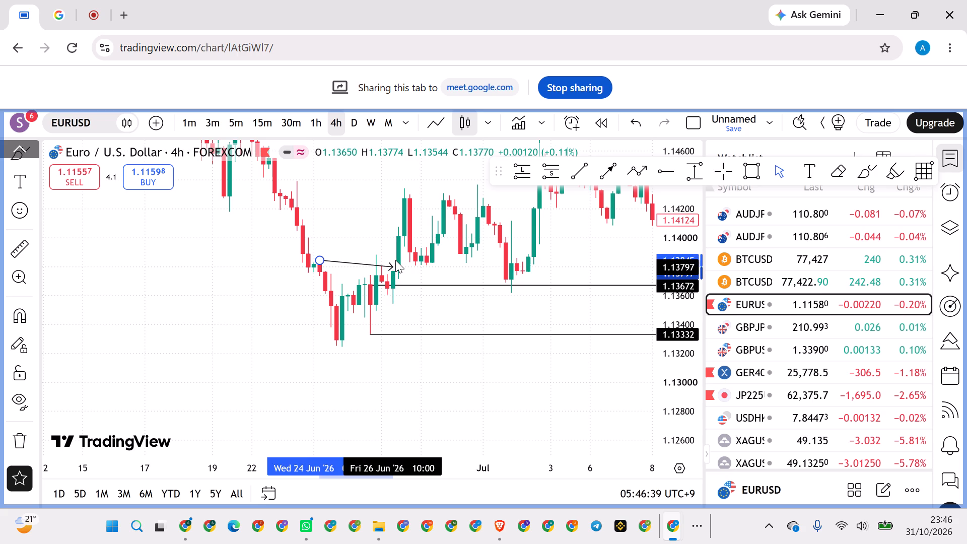
{"action": "left_click_drag", "start_coordinate": [395, 260], "coordinate": [392, 256]}
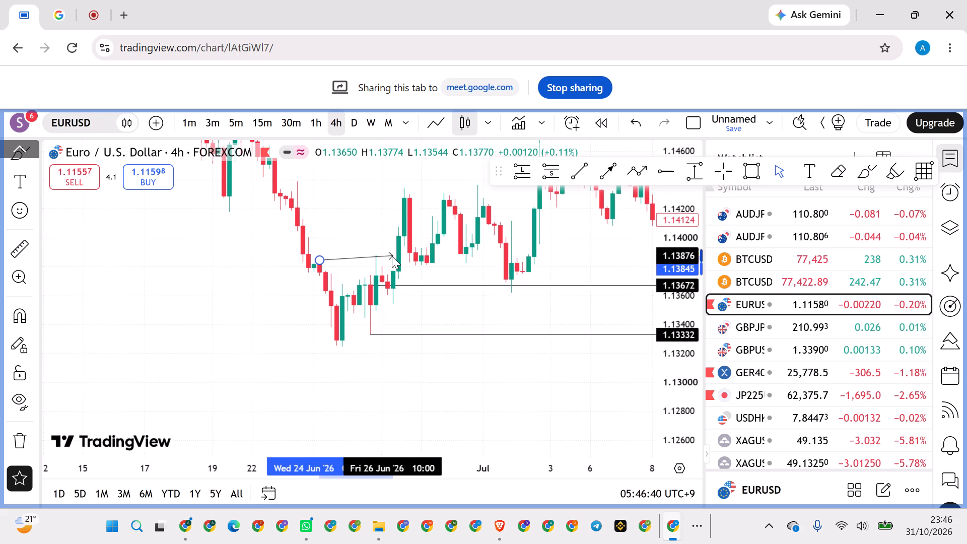
{"action": "left_click_drag", "start_coordinate": [392, 256], "coordinate": [390, 257]}
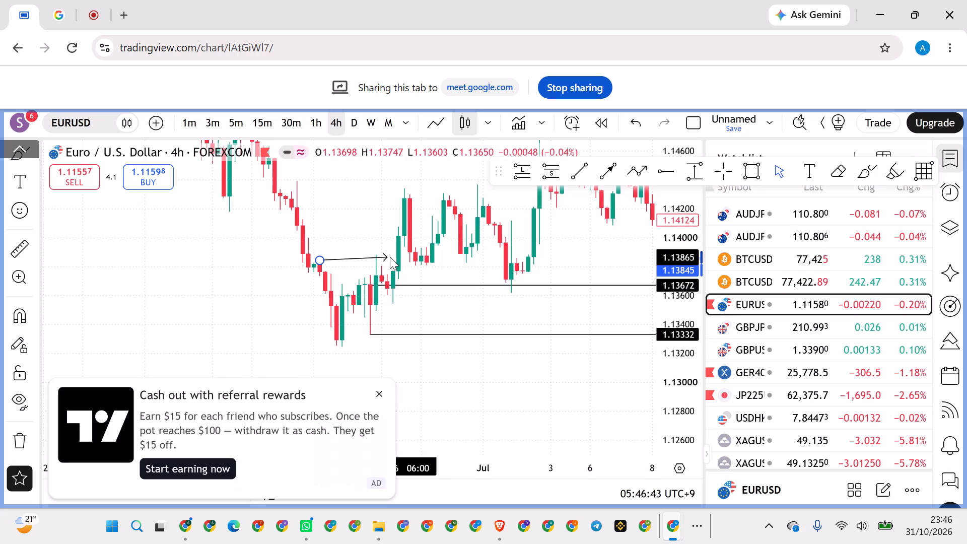
{"action": "left_click_drag", "start_coordinate": [390, 257], "coordinate": [393, 261]}
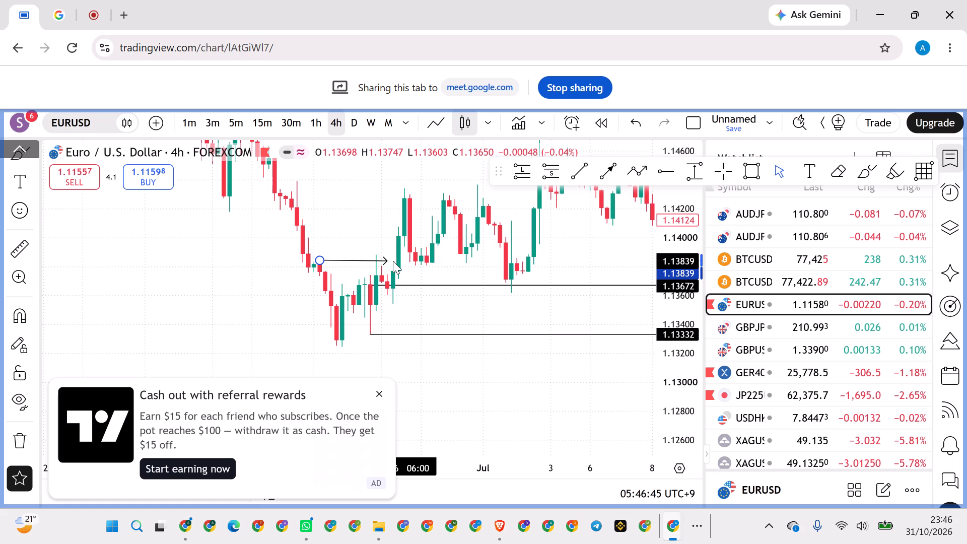
{"action": "left_click_drag", "start_coordinate": [393, 261], "coordinate": [394, 261]}
{"action": "left_click", "coordinate": [383, 392]}
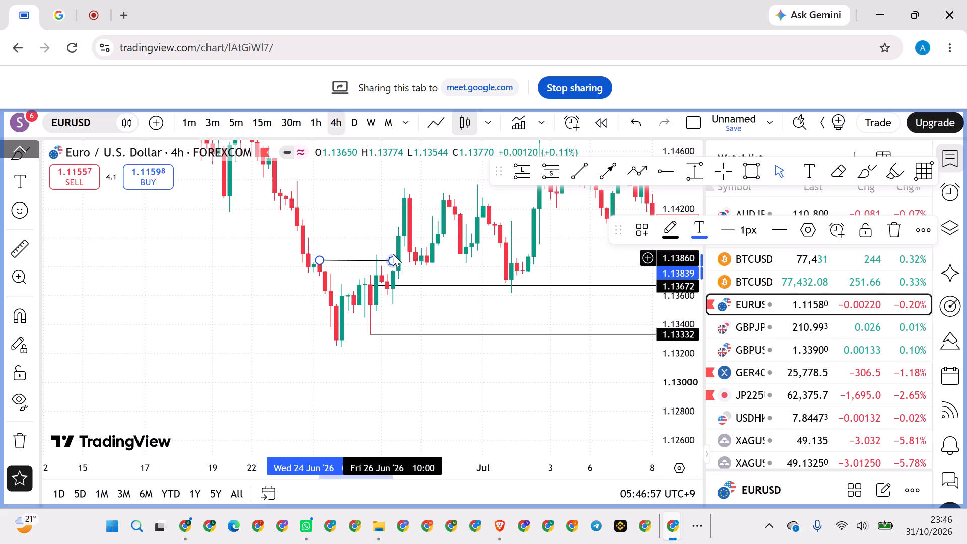
{"action": "left_click", "coordinate": [422, 268]}
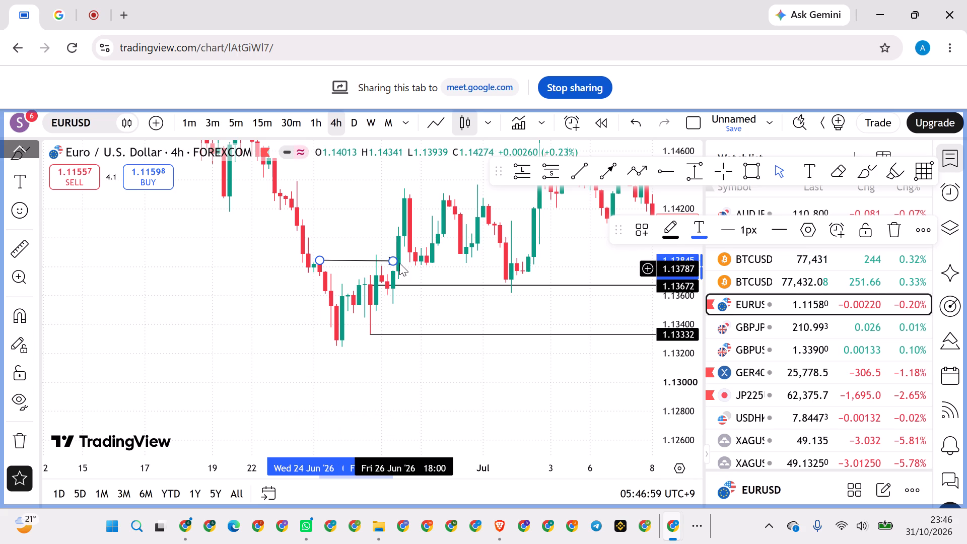
{"action": "left_click_drag", "start_coordinate": [390, 261], "coordinate": [397, 259]}
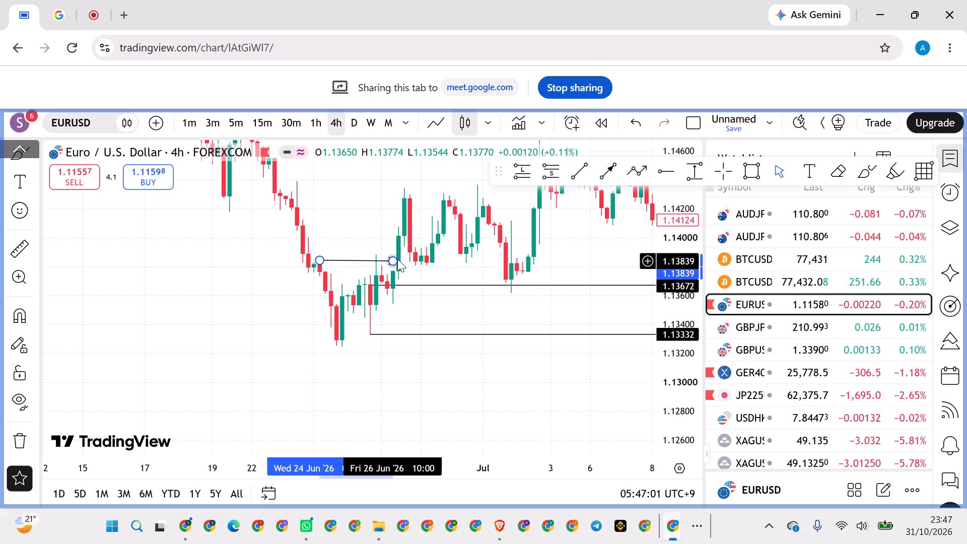
{"action": "left_click_drag", "start_coordinate": [397, 259], "coordinate": [396, 258]}
{"action": "left_click", "coordinate": [262, 341]}
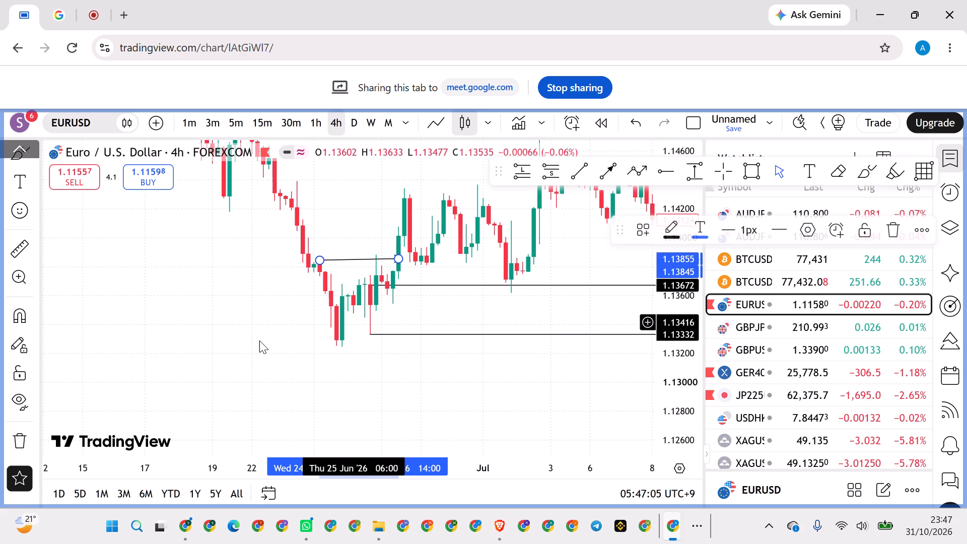
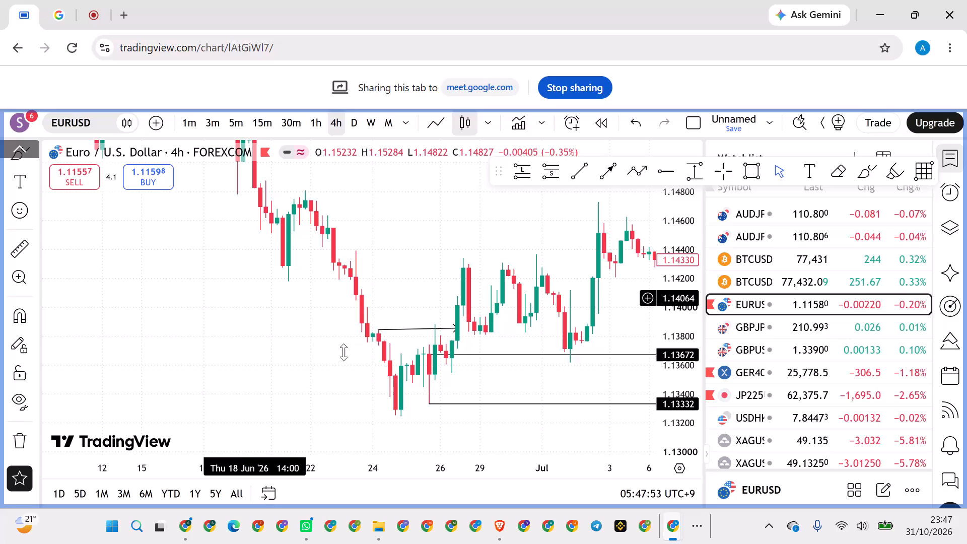
Draw a horizontal ray from the 17 Apr swing high at about 1.18488.
{"action": "left_click_drag", "start_coordinate": [682, 209], "coordinate": [676, 348]}
{"action": "scroll", "coordinate": [349, 283], "scroll_direction": "down", "scroll_amount": 6}
{"action": "scroll", "coordinate": [344, 283], "scroll_direction": "up", "scroll_amount": 20}
{"action": "scroll", "coordinate": [344, 283], "scroll_direction": "up", "scroll_amount": 6}
{"action": "scroll", "coordinate": [344, 283], "scroll_direction": "down", "scroll_amount": 20}
{"action": "scroll", "coordinate": [344, 283], "scroll_direction": "down", "scroll_amount": 13}
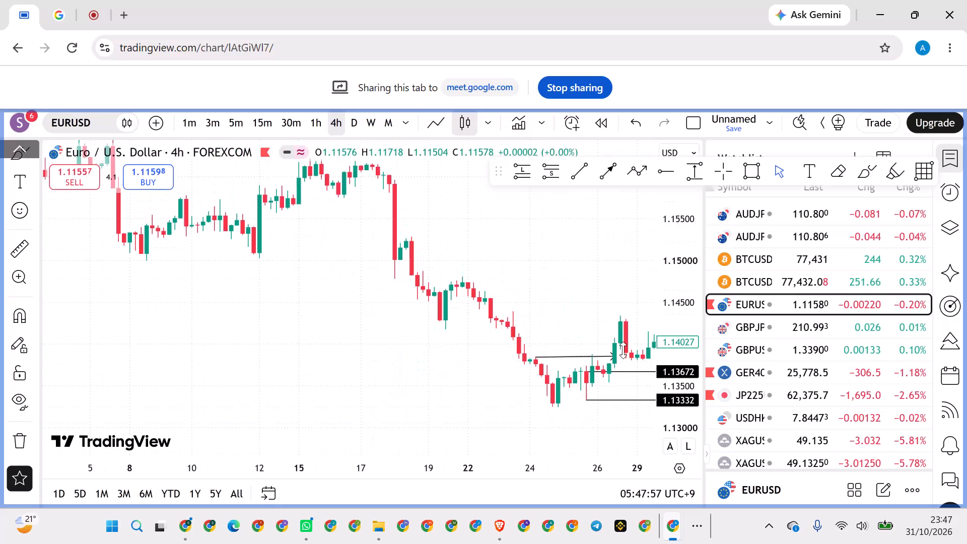
{"action": "left_click_drag", "start_coordinate": [231, 295], "coordinate": [320, 321]}
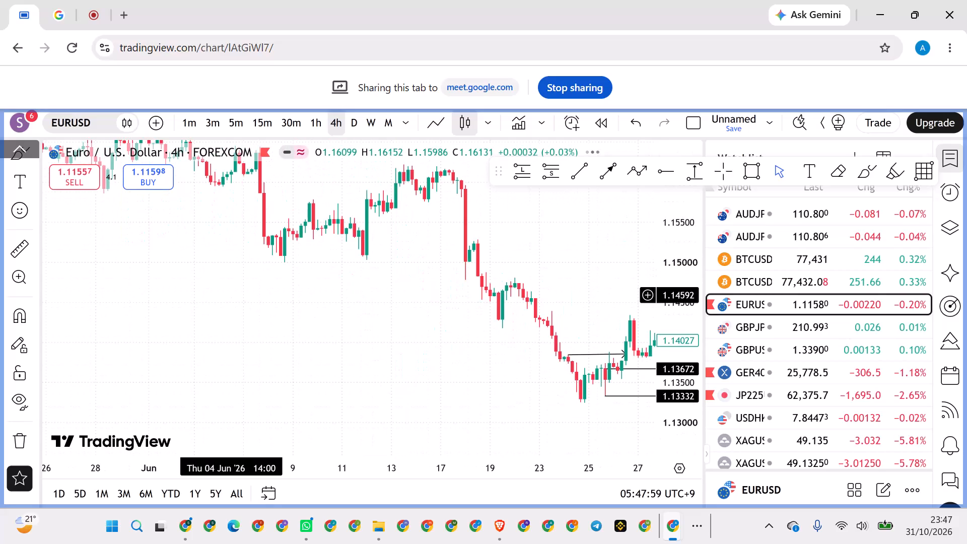
{"action": "left_click_drag", "start_coordinate": [320, 321], "coordinate": [503, 387]}
{"action": "scroll", "coordinate": [373, 354], "scroll_direction": "down", "scroll_amount": 1}
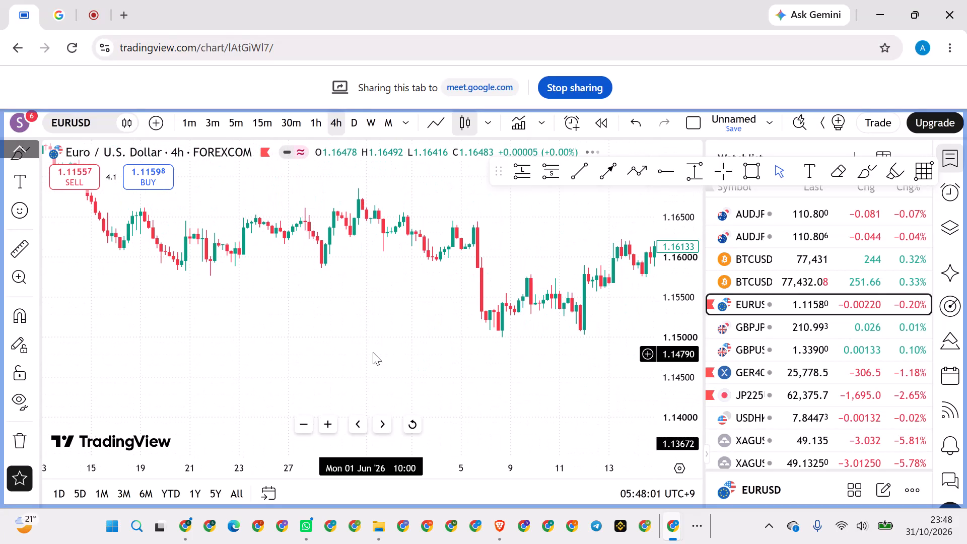
{"action": "scroll", "coordinate": [373, 347], "scroll_direction": "down", "scroll_amount": 20}
{"action": "scroll", "coordinate": [373, 347], "scroll_direction": "down", "scroll_amount": 1}
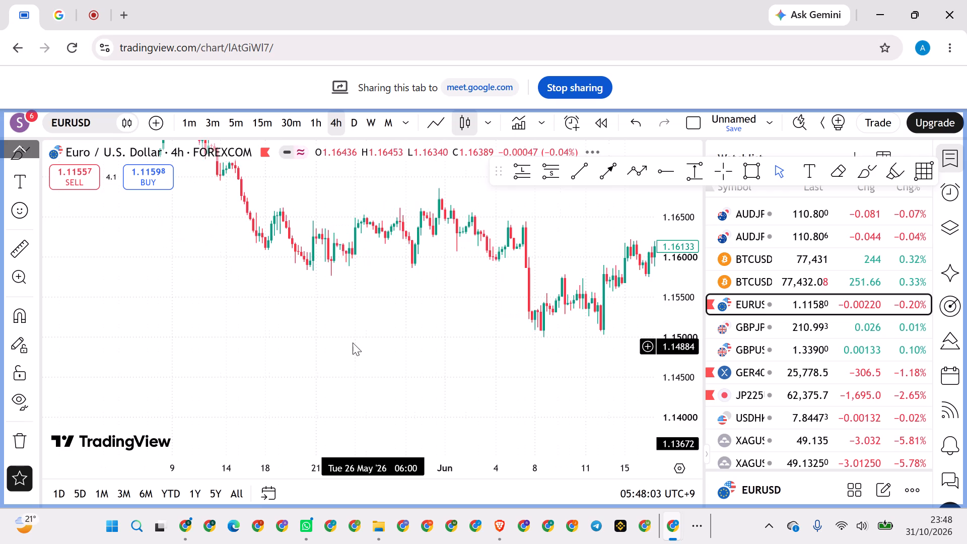
{"action": "left_click_drag", "start_coordinate": [228, 256], "coordinate": [532, 409]}
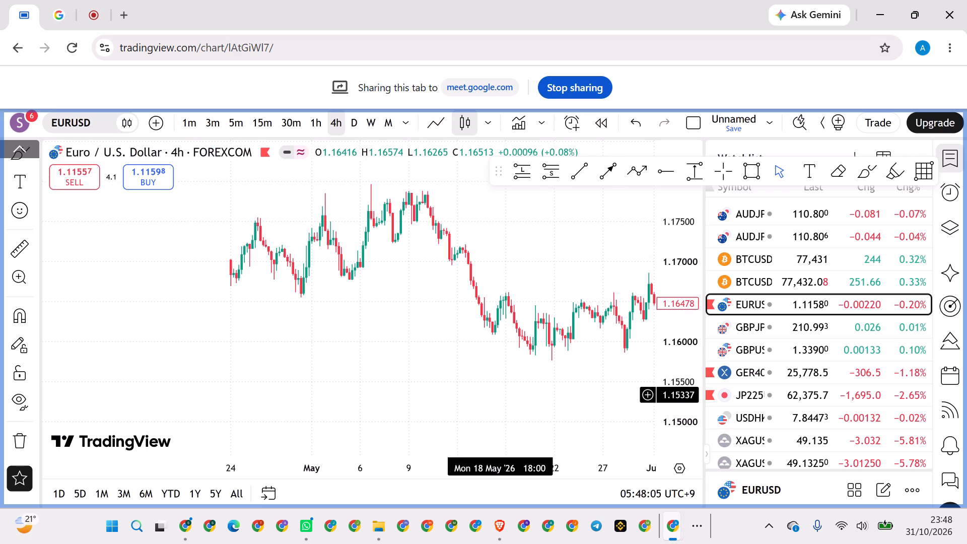
{"action": "left_click_drag", "start_coordinate": [532, 409], "coordinate": [534, 409]}
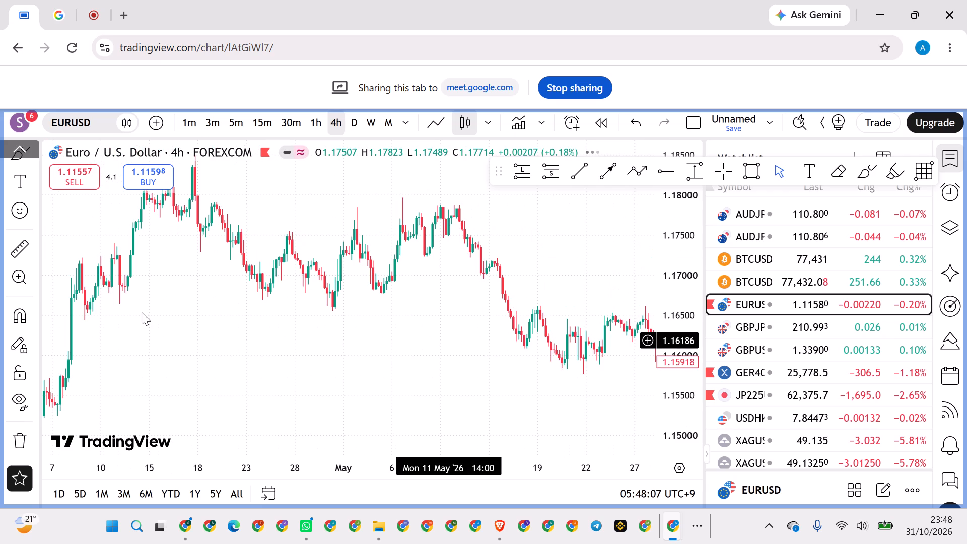
{"action": "left_click_drag", "start_coordinate": [157, 309], "coordinate": [403, 370]}
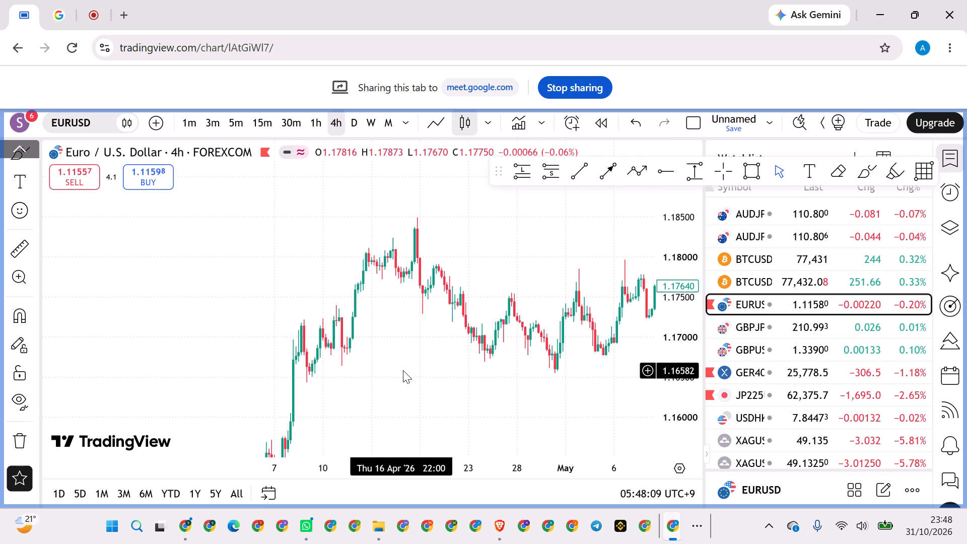
{"action": "scroll", "coordinate": [405, 331], "scroll_direction": "up", "scroll_amount": 7}
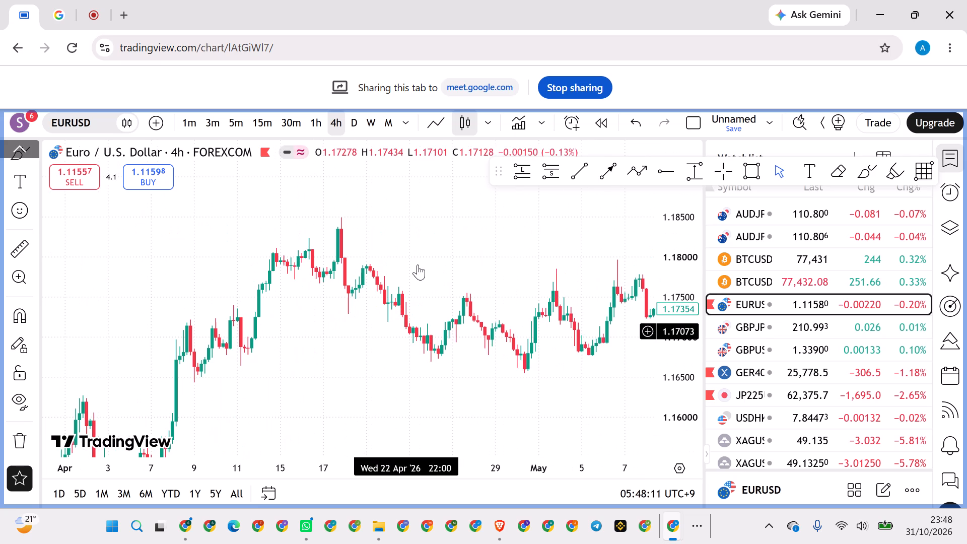
{"action": "left_click_drag", "start_coordinate": [440, 228], "coordinate": [499, 233]}
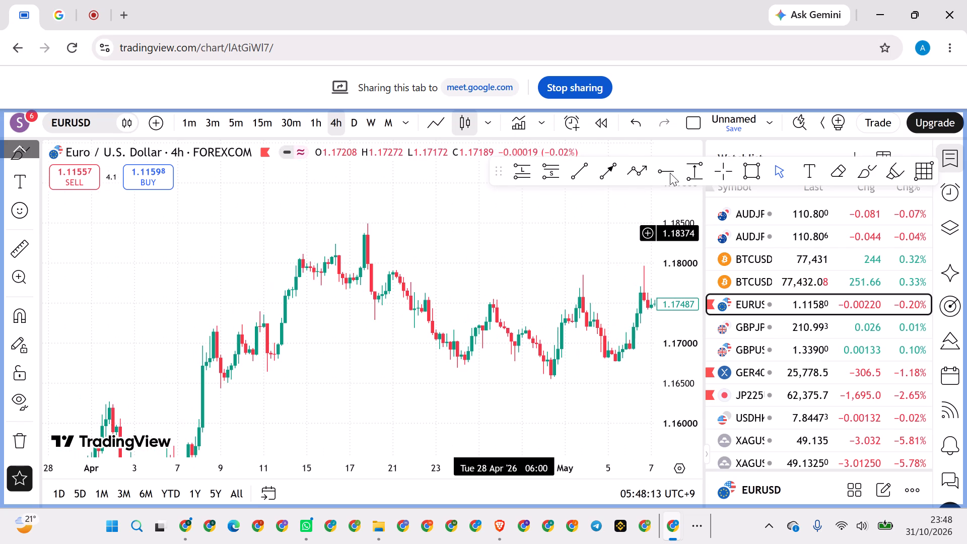
{"action": "left_click_drag", "start_coordinate": [669, 171], "coordinate": [661, 171]}
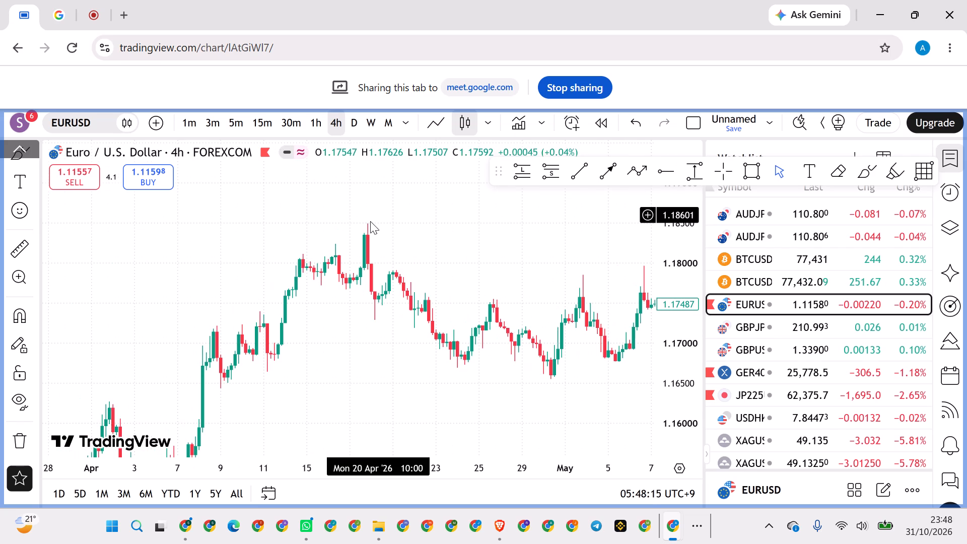
{"action": "left_click", "coordinate": [366, 223]}
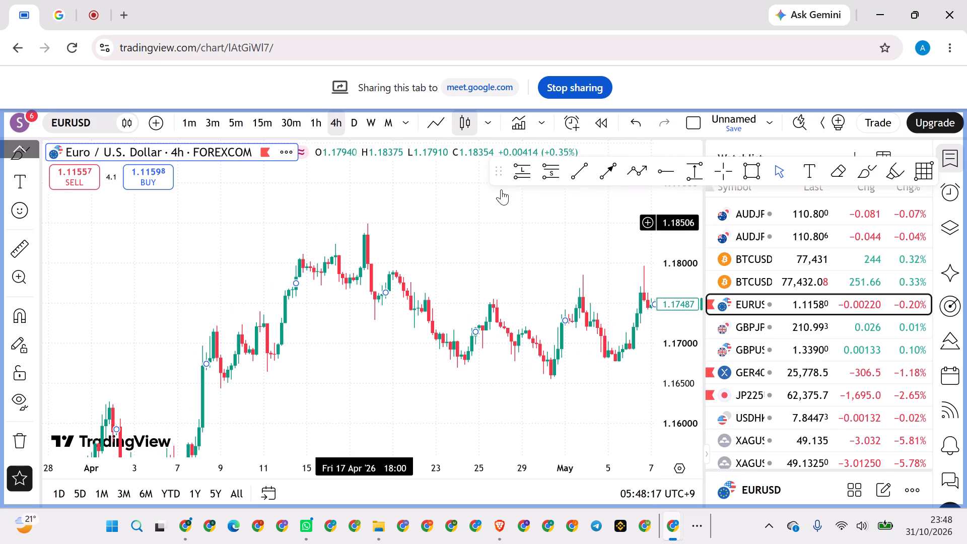
{"action": "left_click", "coordinate": [660, 172]}
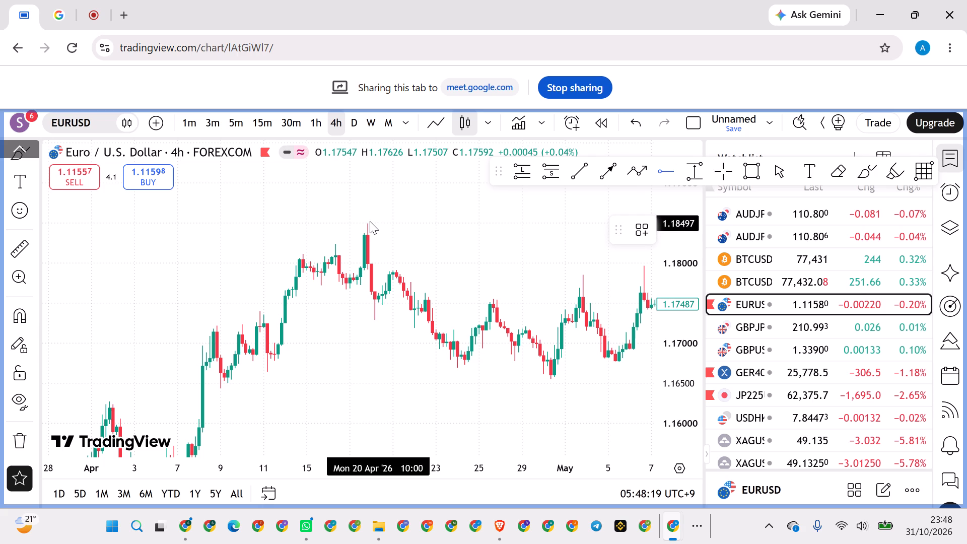
{"action": "left_click", "coordinate": [367, 224]}
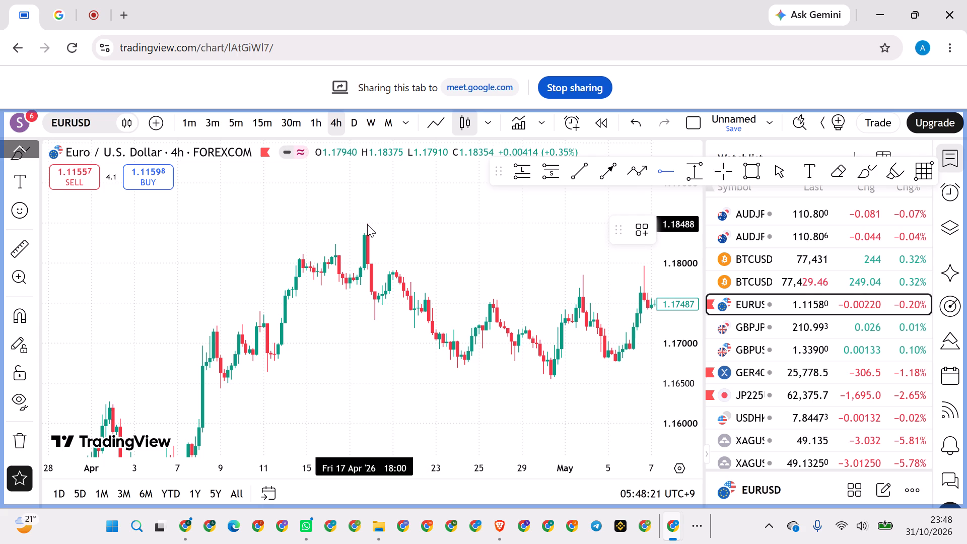
{"action": "left_click", "coordinate": [335, 205]}
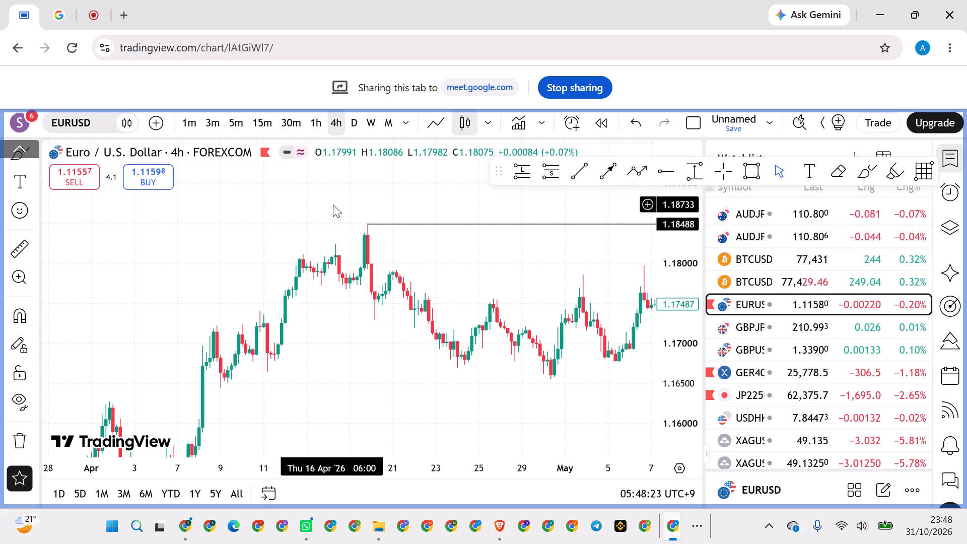
Draw a near-horizontal arrow below the 17 Apr high, from 15 Apr 18:00 at about 1.17695 to 17 Apr 22:00 at about 1.17676.
{"action": "left_click", "coordinate": [604, 173]}
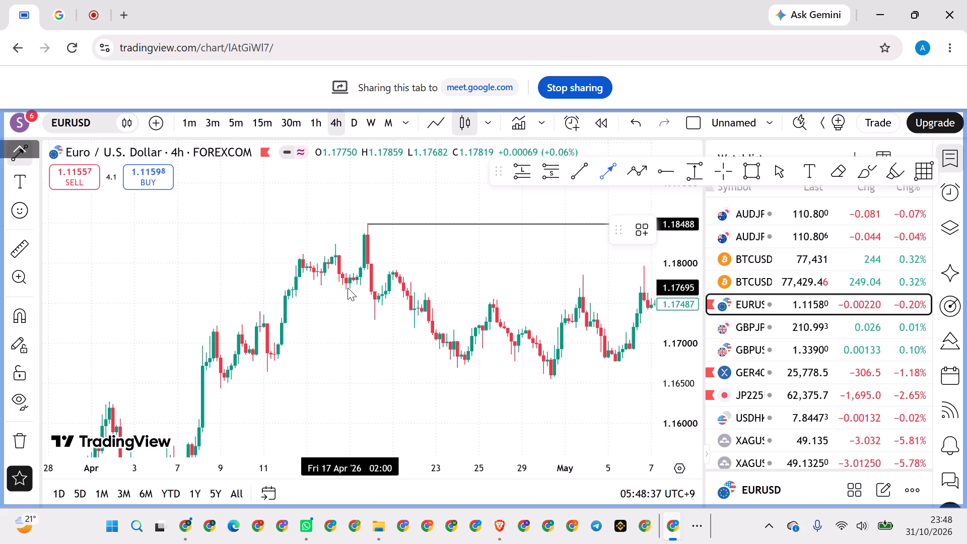
{"action": "left_click", "coordinate": [322, 287]}
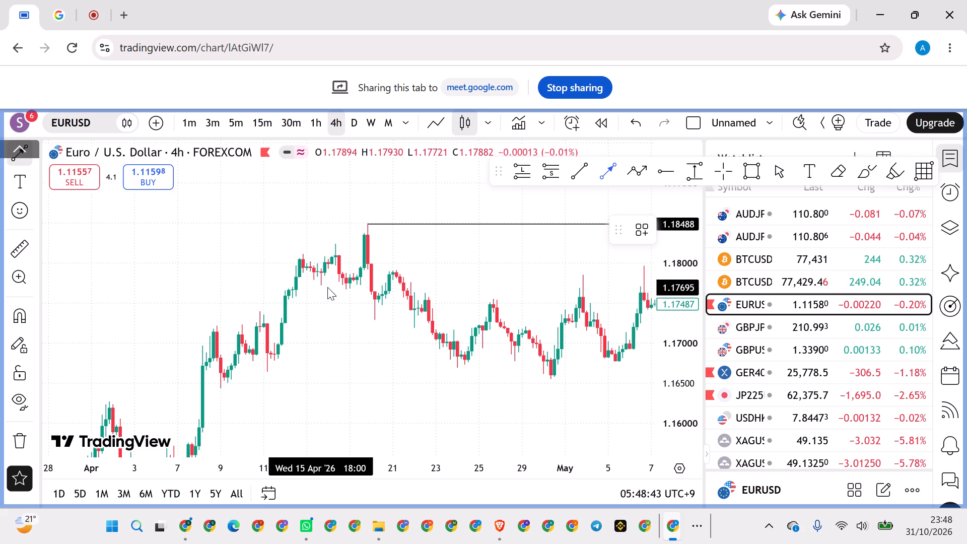
{"action": "left_click", "coordinate": [369, 289]}
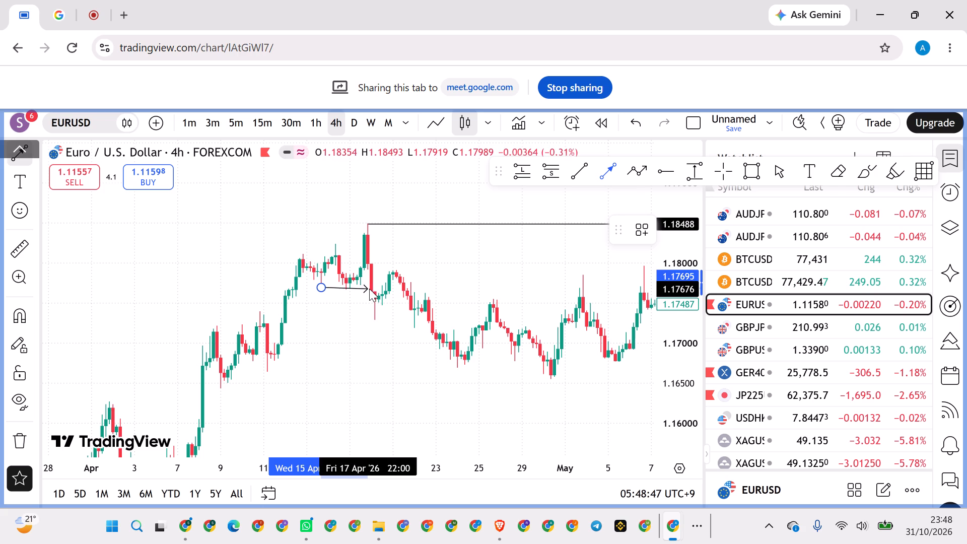
{"action": "left_click", "coordinate": [346, 310]}
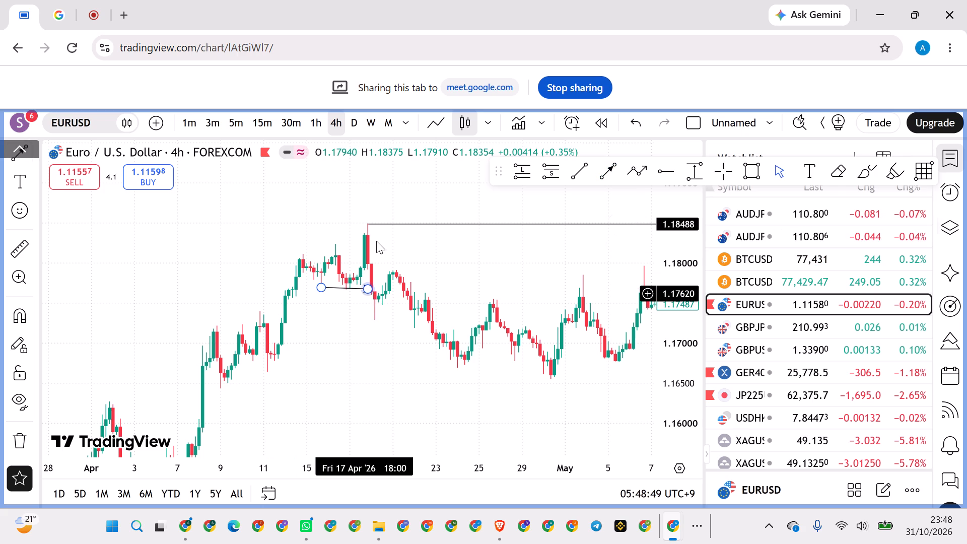
Level the 15–17 Apr arrow by adjusting its tip to about 1.17695 at 17 Apr 22:00.
{"action": "left_click", "coordinate": [367, 291]}
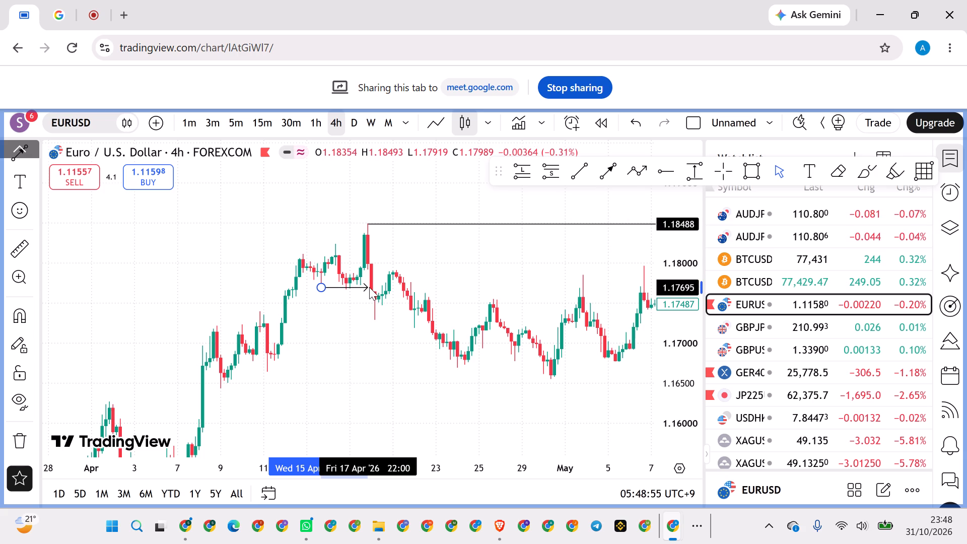
{"action": "left_click", "coordinate": [343, 321]}
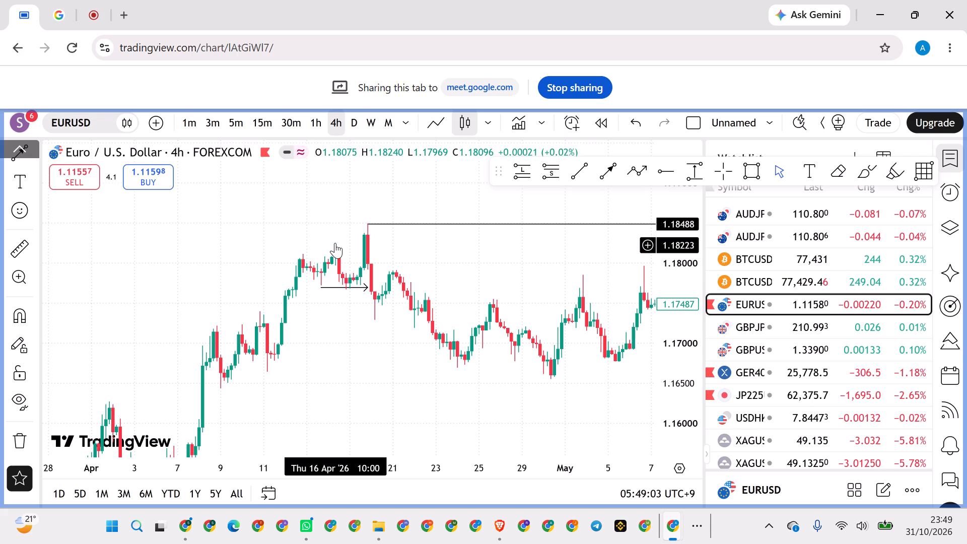
Start a Path drawing at the 17 Apr 18:00 swing high, at about 1.18497.
{"action": "left_click", "coordinate": [634, 171]}
{"action": "left_click", "coordinate": [366, 223]}
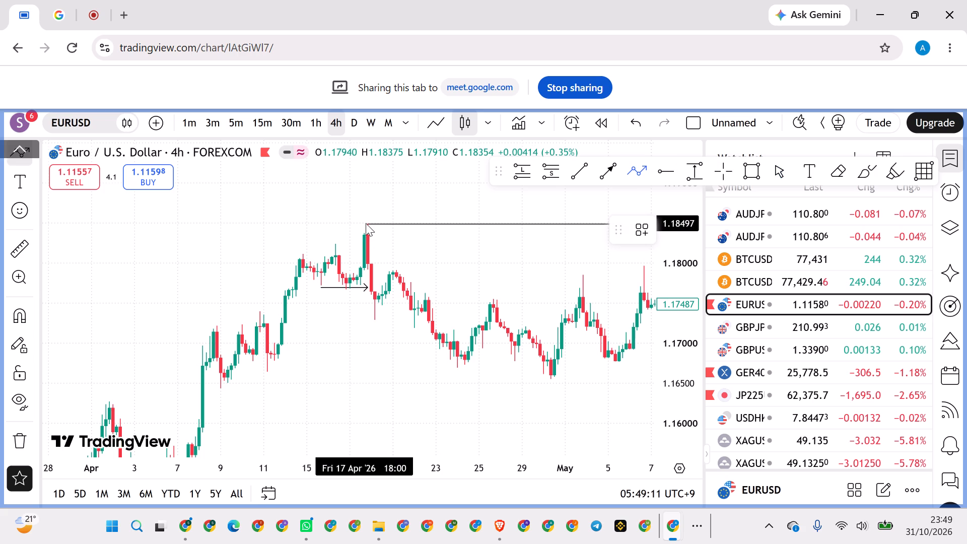
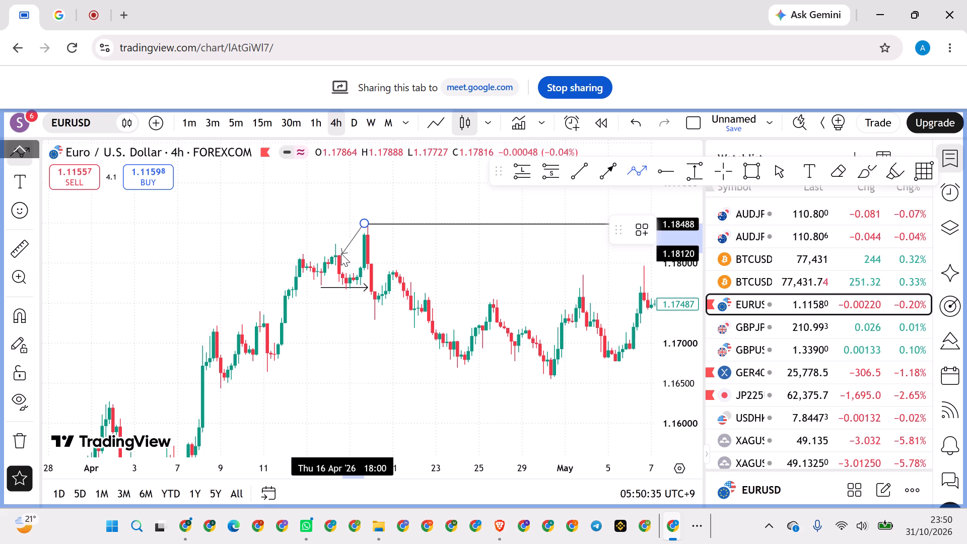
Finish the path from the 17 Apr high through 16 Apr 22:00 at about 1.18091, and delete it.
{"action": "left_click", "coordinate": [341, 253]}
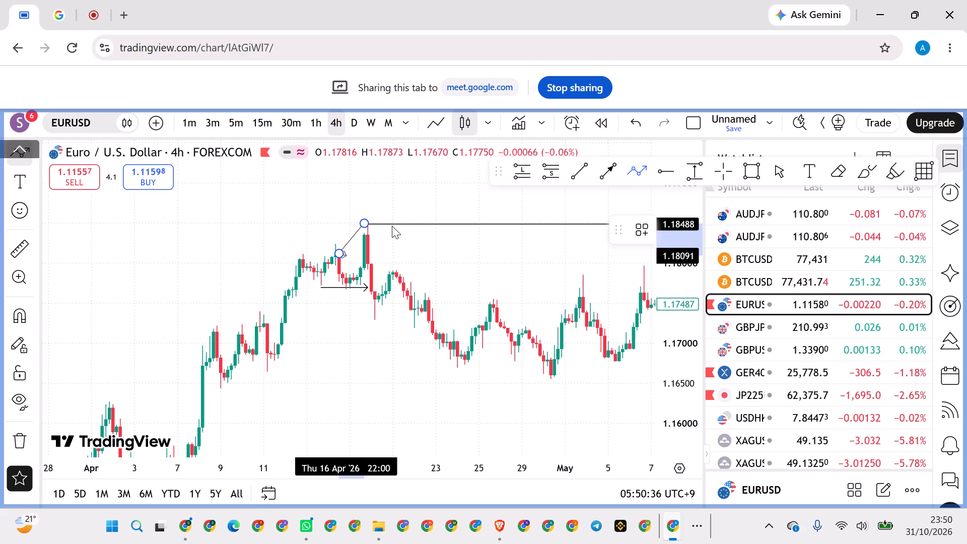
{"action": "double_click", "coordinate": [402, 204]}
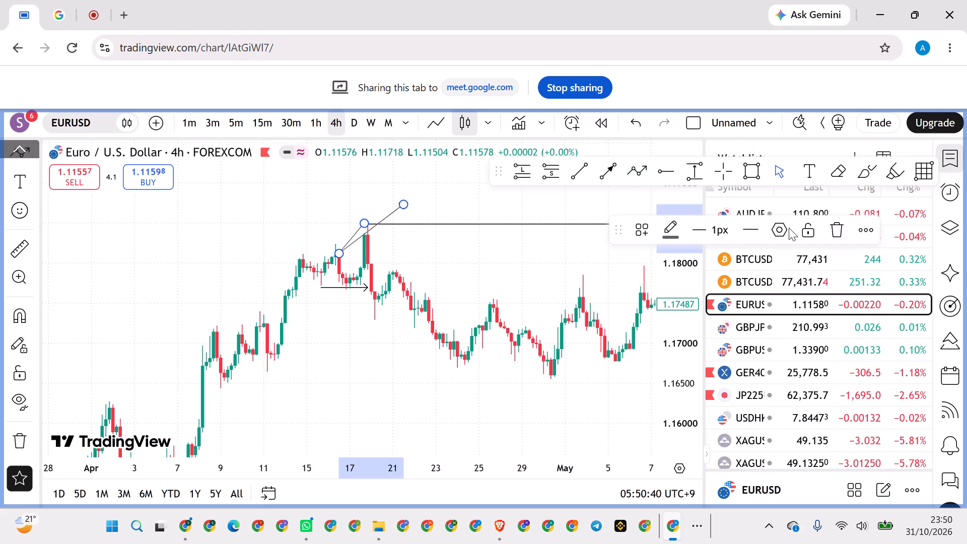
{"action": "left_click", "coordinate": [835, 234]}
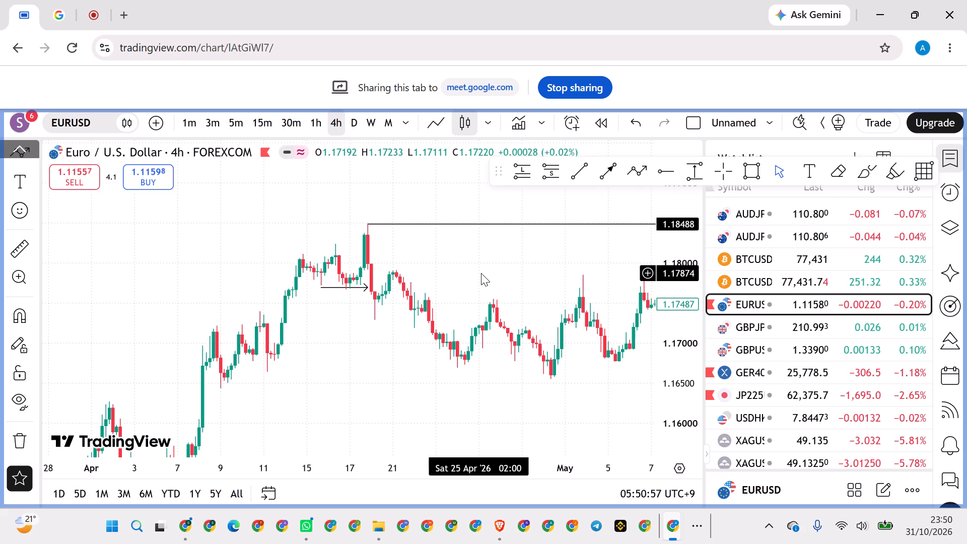
Examine the candles around the 17 Apr swing high and the 15–17 Apr lows at different zoom levels.
{"action": "scroll", "coordinate": [230, 222], "scroll_direction": "up", "scroll_amount": 5}
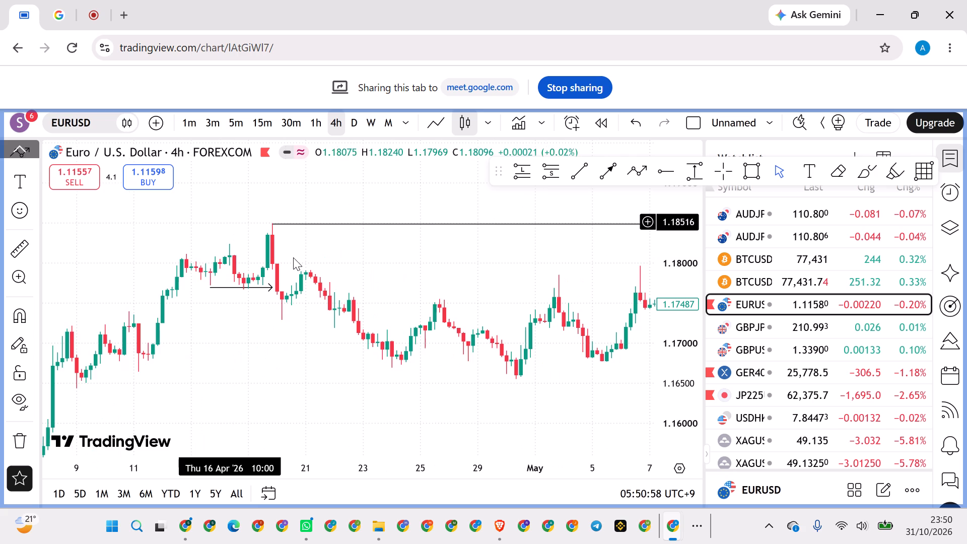
{"action": "left_click_drag", "start_coordinate": [350, 248], "coordinate": [451, 254]}
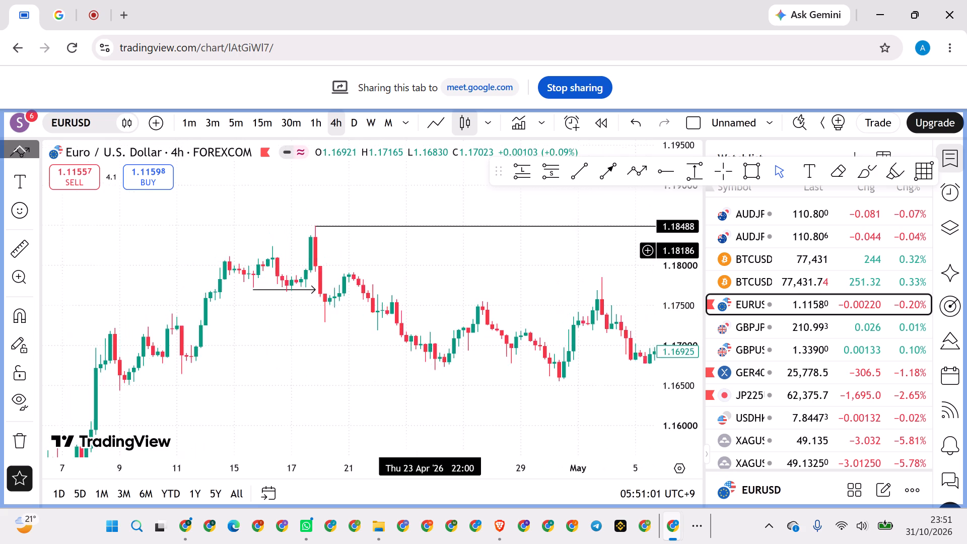
{"action": "left_click_drag", "start_coordinate": [451, 254], "coordinate": [520, 254]}
{"action": "scroll", "coordinate": [683, 293], "scroll_direction": "up", "scroll_amount": 3}
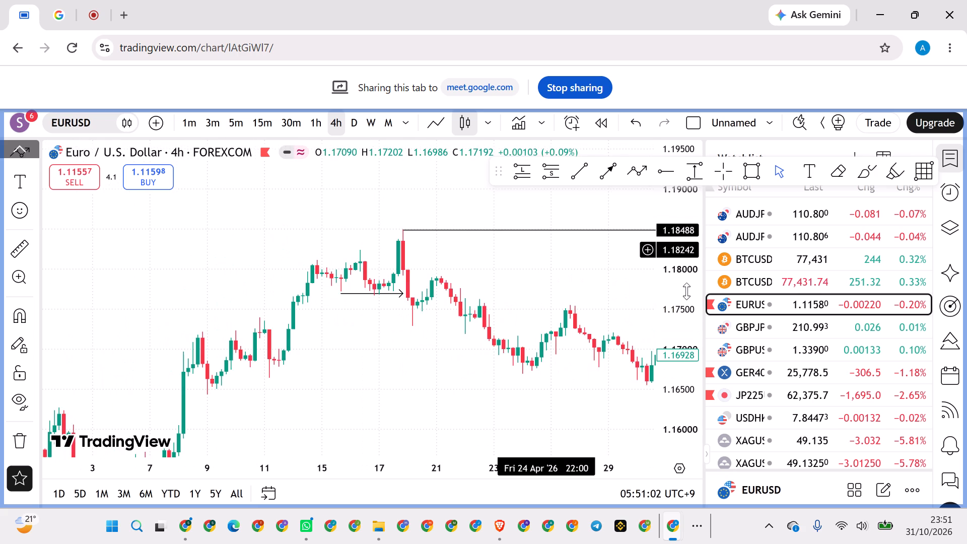
{"action": "scroll", "coordinate": [686, 291], "scroll_direction": "up", "scroll_amount": 6}
{"action": "scroll", "coordinate": [683, 293], "scroll_direction": "up", "scroll_amount": 20}
{"action": "scroll", "coordinate": [683, 293], "scroll_direction": "up", "scroll_amount": 6}
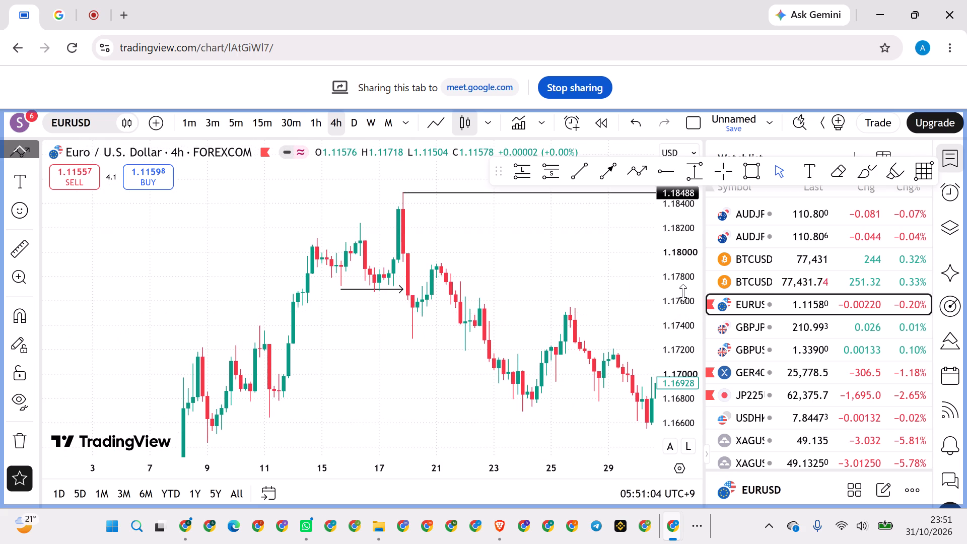
{"action": "left_click_drag", "start_coordinate": [262, 196], "coordinate": [308, 301]}
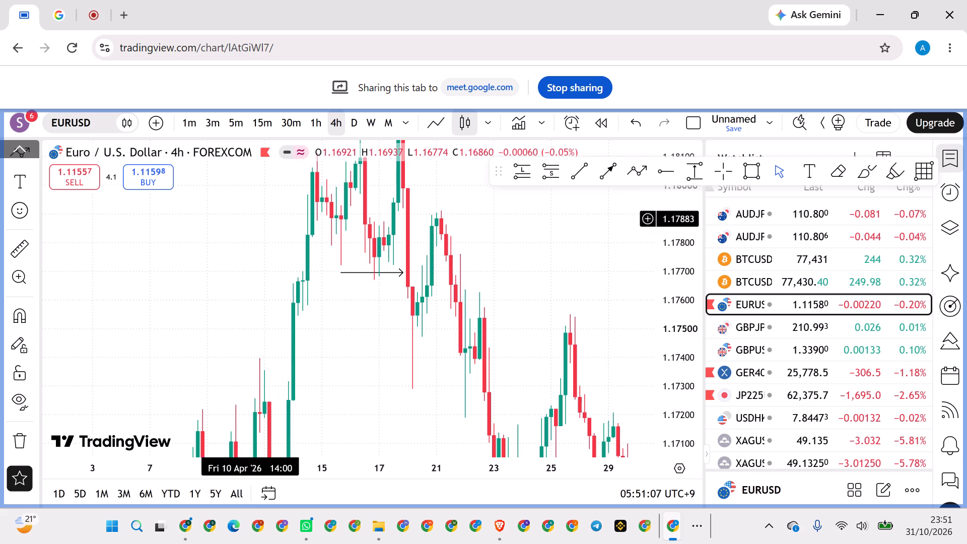
{"action": "left_click_drag", "start_coordinate": [308, 301], "coordinate": [317, 320]}
{"action": "scroll", "coordinate": [290, 272], "scroll_direction": "up", "scroll_amount": 20}
{"action": "scroll", "coordinate": [290, 272], "scroll_direction": "up", "scroll_amount": 20}
{"action": "scroll", "coordinate": [290, 272], "scroll_direction": "up", "scroll_amount": 20}
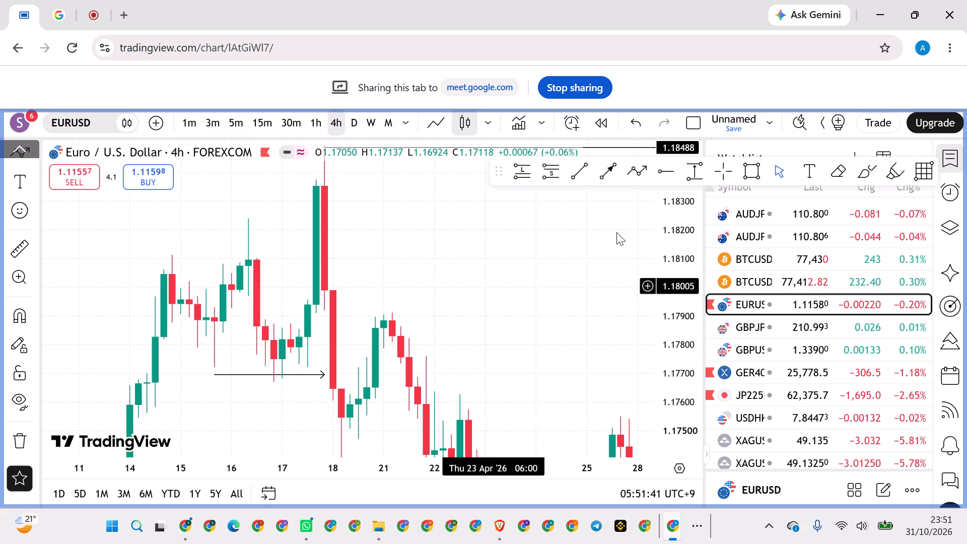
{"action": "left_click_drag", "start_coordinate": [687, 217], "coordinate": [659, 346]}
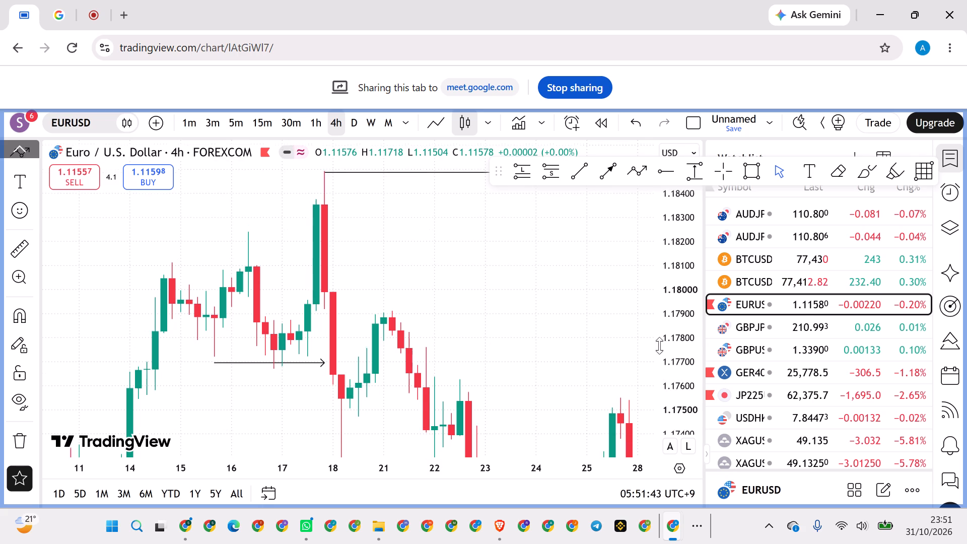
{"action": "left_click_drag", "start_coordinate": [659, 346], "coordinate": [654, 369]}
{"action": "scroll", "coordinate": [576, 336], "scroll_direction": "down", "scroll_amount": 13}
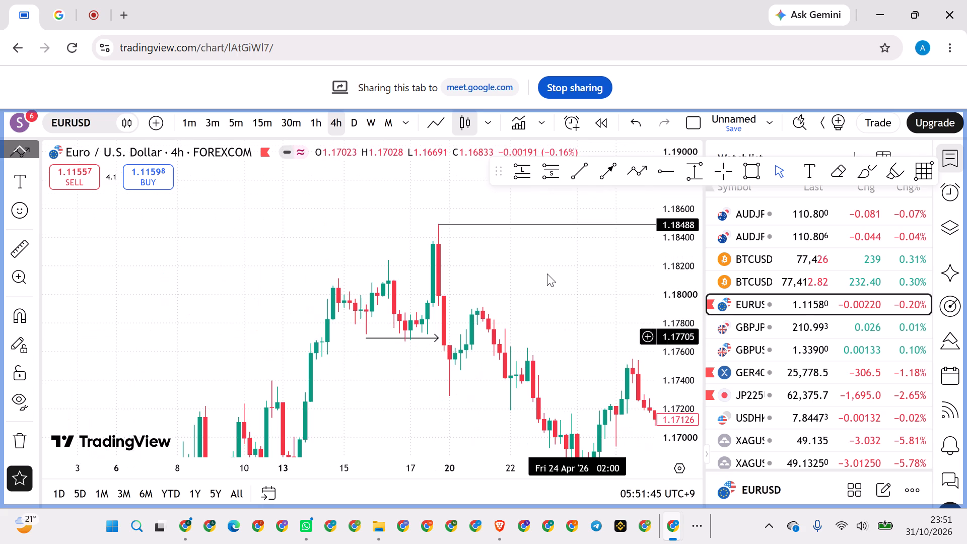
{"action": "scroll", "coordinate": [340, 226], "scroll_direction": "down", "scroll_amount": 1}
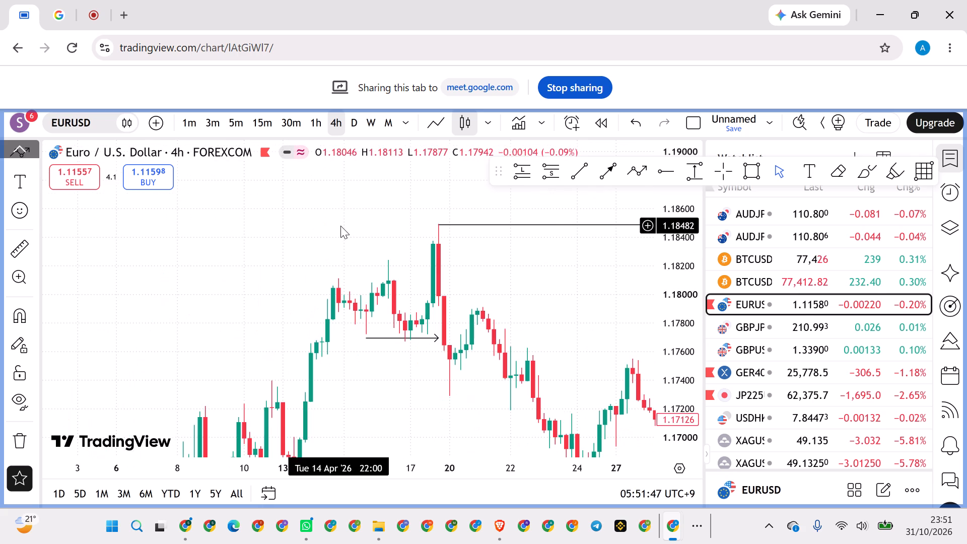
{"action": "left_click_drag", "start_coordinate": [364, 218], "coordinate": [204, 210]}
{"action": "scroll", "coordinate": [238, 234], "scroll_direction": "down", "scroll_amount": 7}
{"action": "left_click_drag", "start_coordinate": [355, 238], "coordinate": [215, 229]}
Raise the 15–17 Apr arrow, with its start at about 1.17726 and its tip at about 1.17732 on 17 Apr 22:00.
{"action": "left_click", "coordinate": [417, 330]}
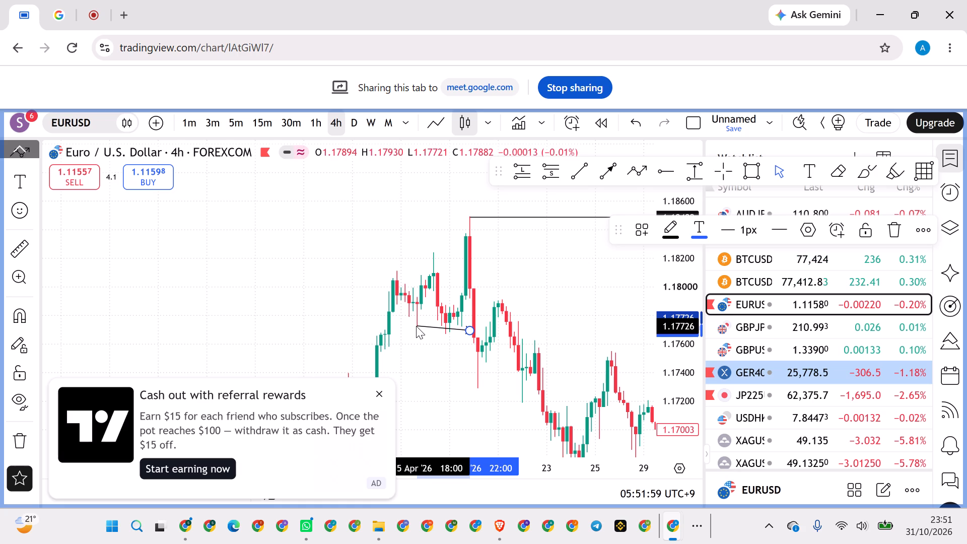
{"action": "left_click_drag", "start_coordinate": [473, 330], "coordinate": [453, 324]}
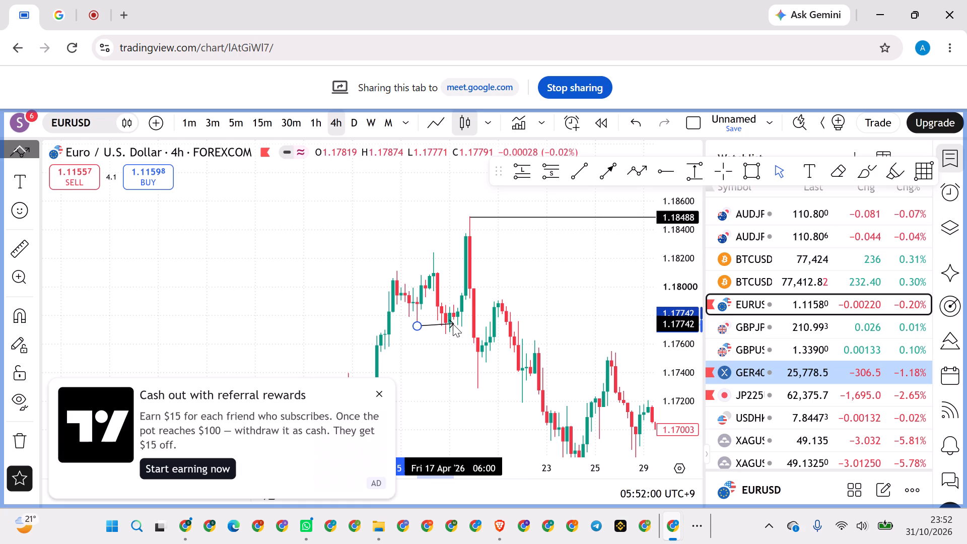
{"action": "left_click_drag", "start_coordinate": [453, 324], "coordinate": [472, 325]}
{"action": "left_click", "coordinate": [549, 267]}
Dismiss the referral rewards ad covering the chart.
{"action": "left_click_drag", "start_coordinate": [554, 258], "coordinate": [505, 253]}
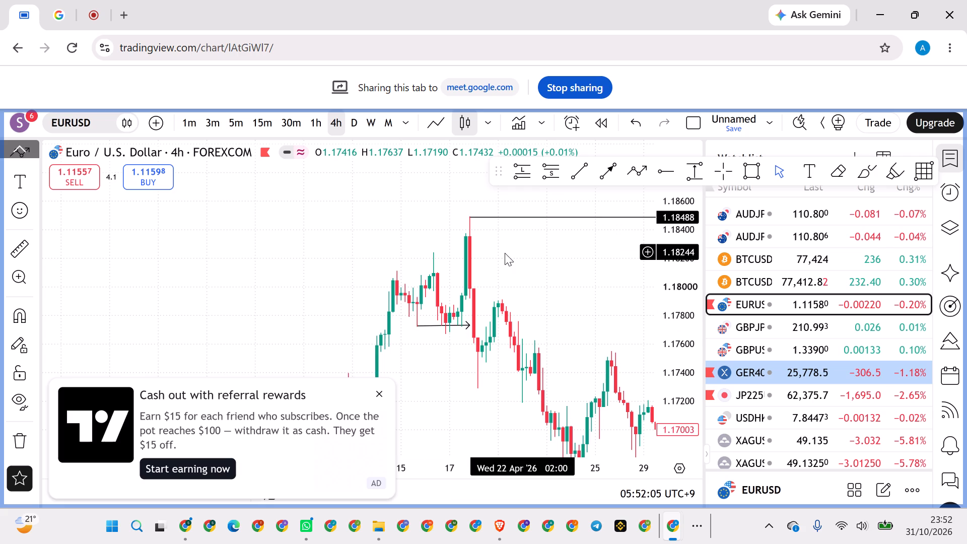
{"action": "left_click_drag", "start_coordinate": [505, 253], "coordinate": [474, 249]}
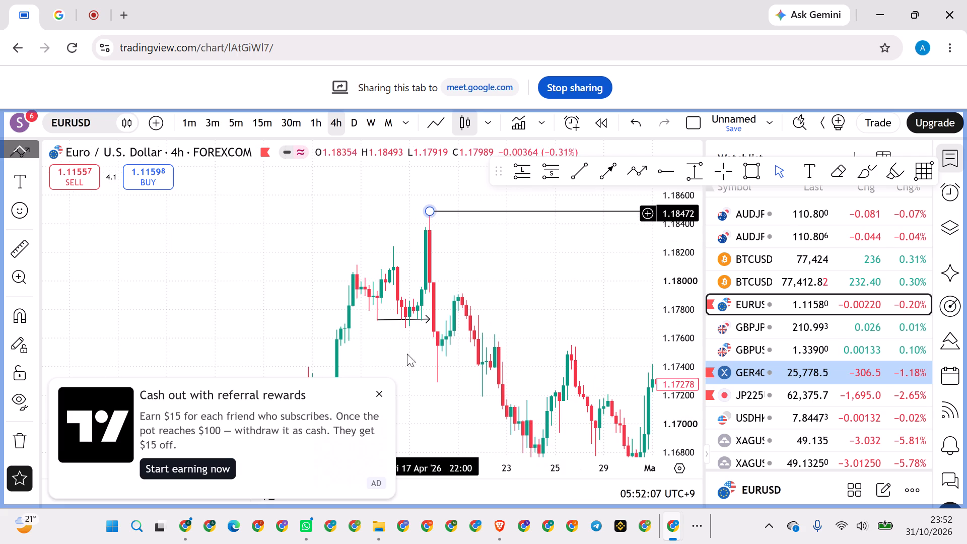
{"action": "left_click", "coordinate": [380, 393]}
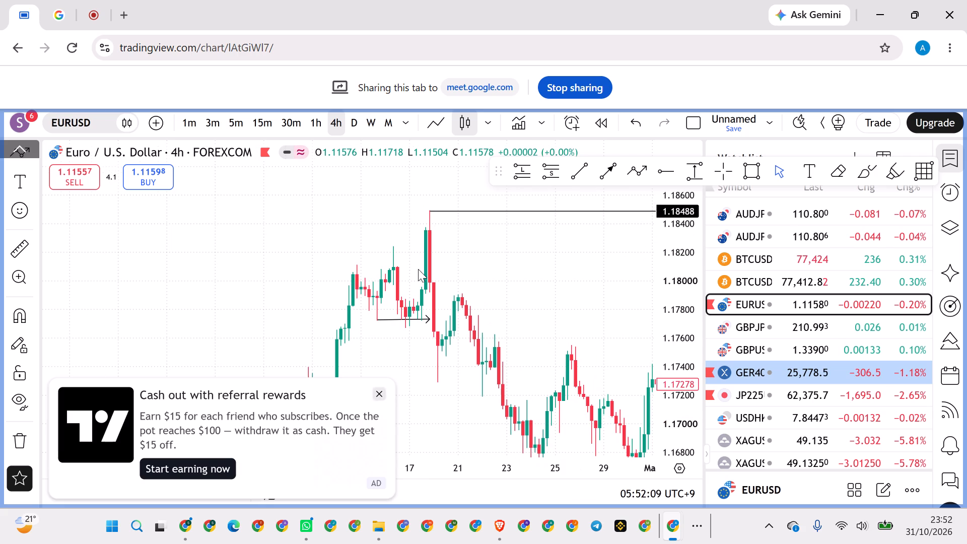
Move the horizontal ray from the 17 Apr swing high to the 21 Apr swing high, at about 1.17911.
{"action": "left_click_drag", "start_coordinate": [431, 214], "coordinate": [440, 341]}
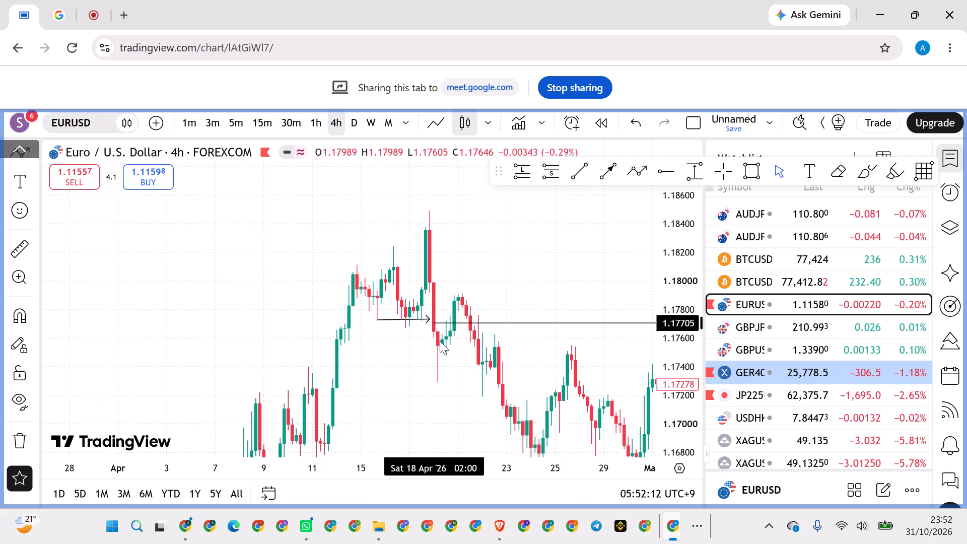
{"action": "left_click_drag", "start_coordinate": [440, 341], "coordinate": [458, 299]}
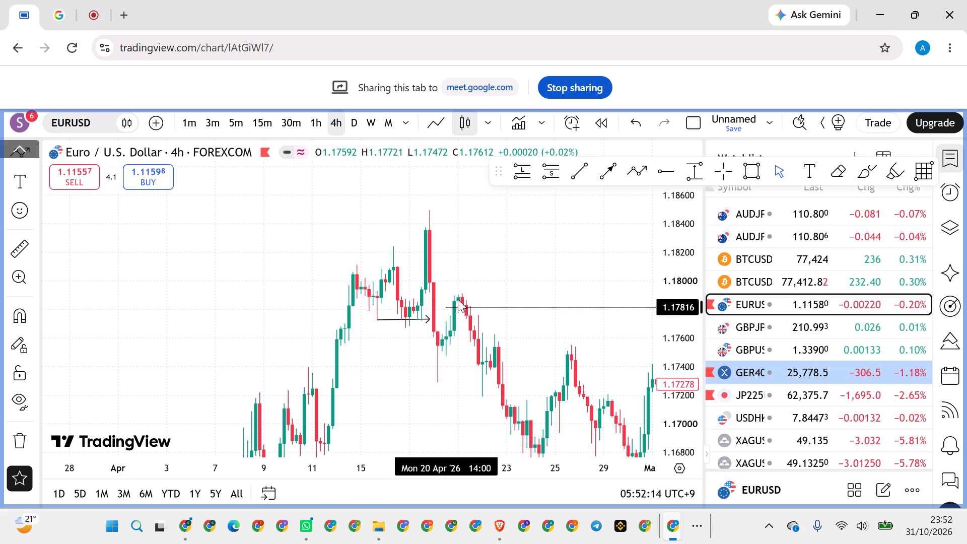
{"action": "left_click_drag", "start_coordinate": [458, 299], "coordinate": [458, 293]}
{"action": "left_click", "coordinate": [497, 260]}
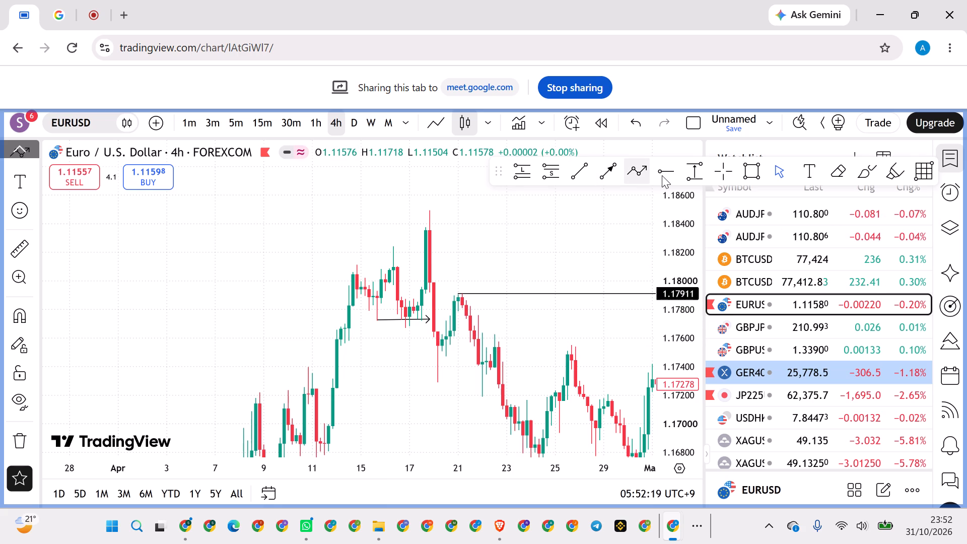
Draw a horizontal ray from 20 Apr 10:00 at about 1.17541.
{"action": "left_click", "coordinate": [662, 175]}
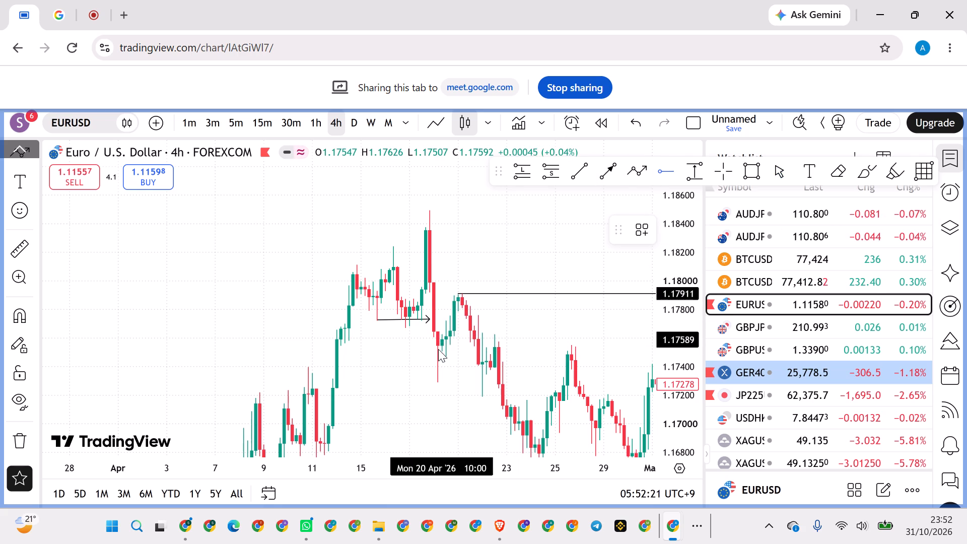
{"action": "left_click", "coordinate": [442, 346]}
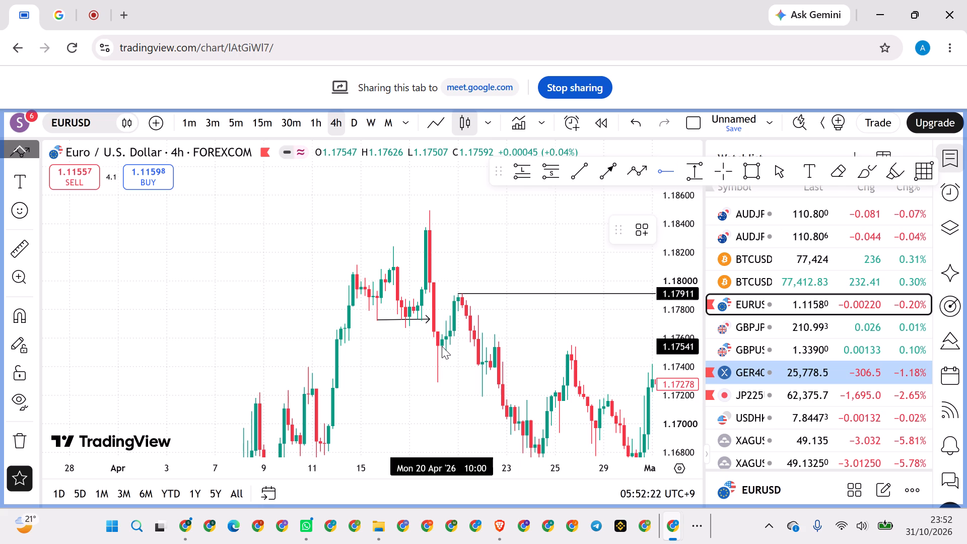
{"action": "left_click", "coordinate": [373, 354]}
Draw a horizontal arrow below the pullback lows, from 16 Apr to 18 Apr 02:00 at about 1.17668.
{"action": "scroll", "coordinate": [373, 354], "scroll_direction": "up", "scroll_amount": 1}
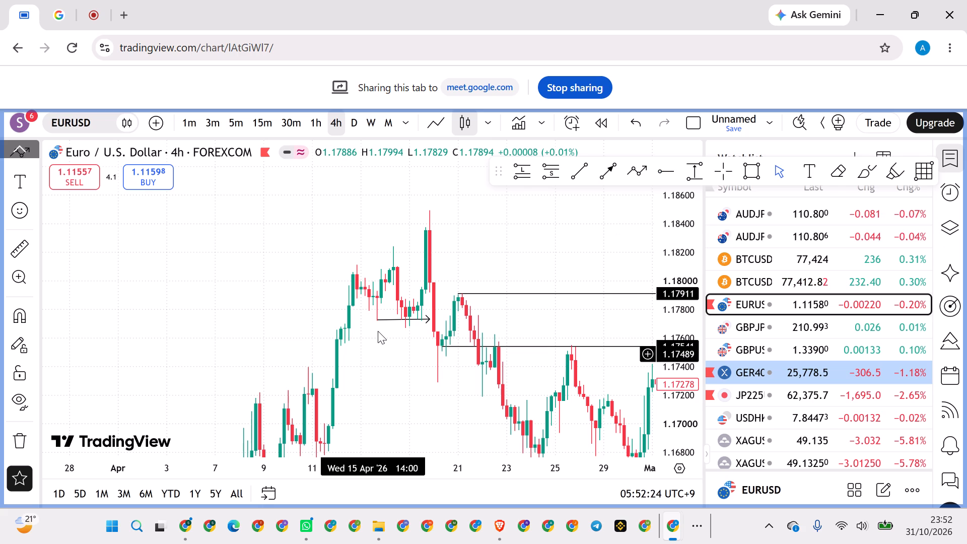
{"action": "left_click", "coordinate": [605, 174]}
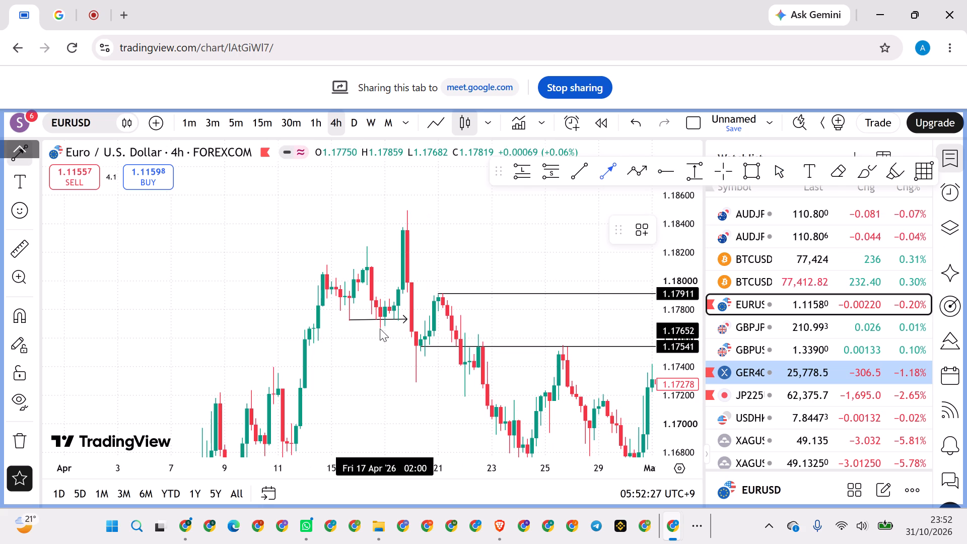
{"action": "left_click", "coordinate": [380, 328]}
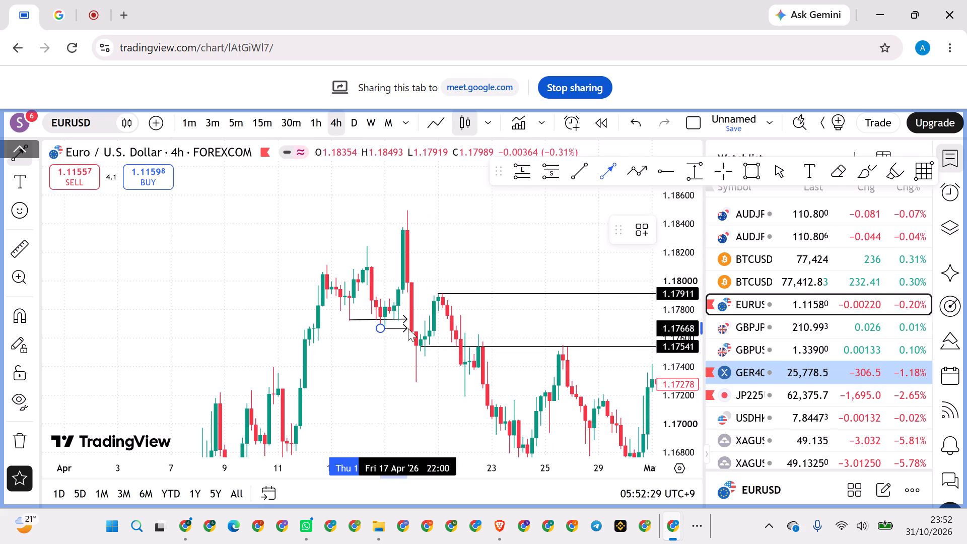
{"action": "left_click", "coordinate": [412, 328]}
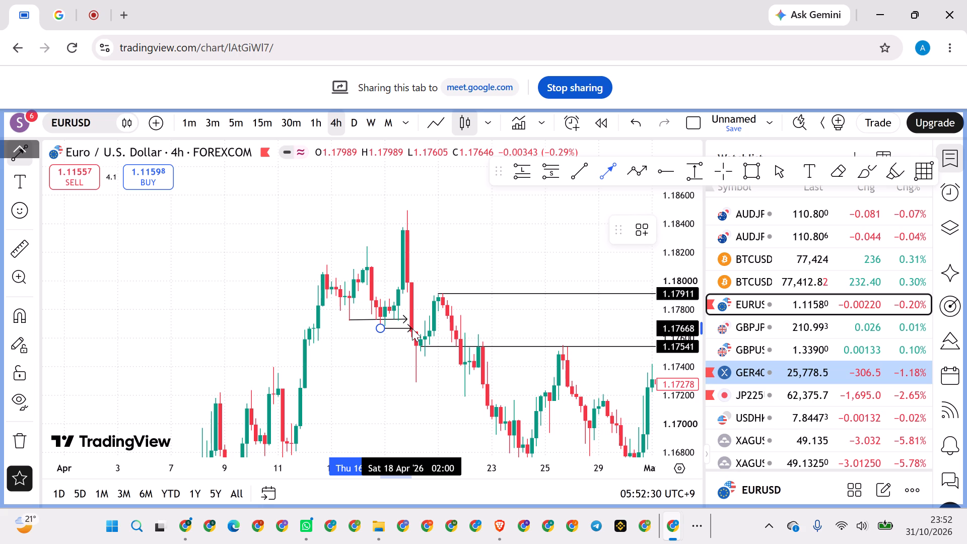
{"action": "left_click", "coordinate": [360, 198]}
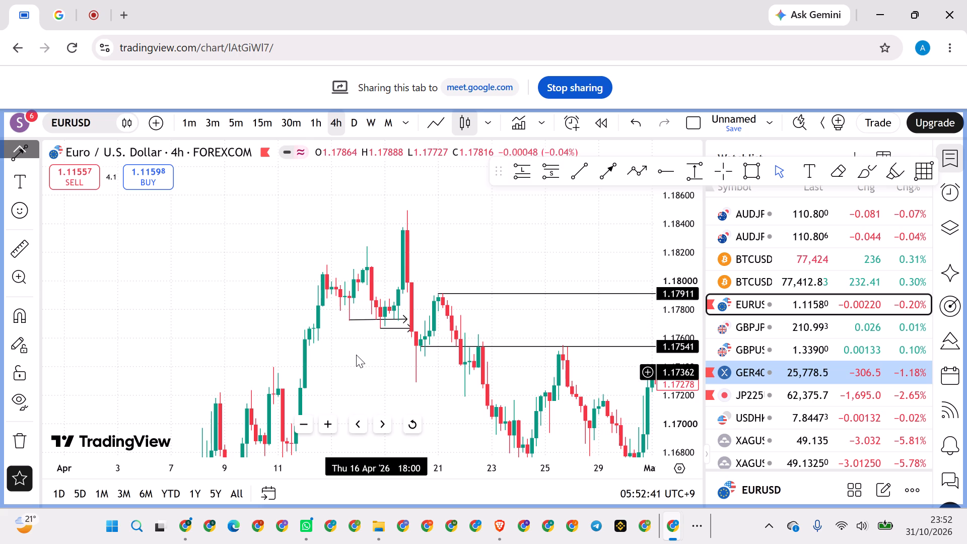
Delete the upper arrow running from 15 Apr to 17 Apr 22:00.
{"action": "scroll", "coordinate": [356, 355], "scroll_direction": "up", "scroll_amount": 19}
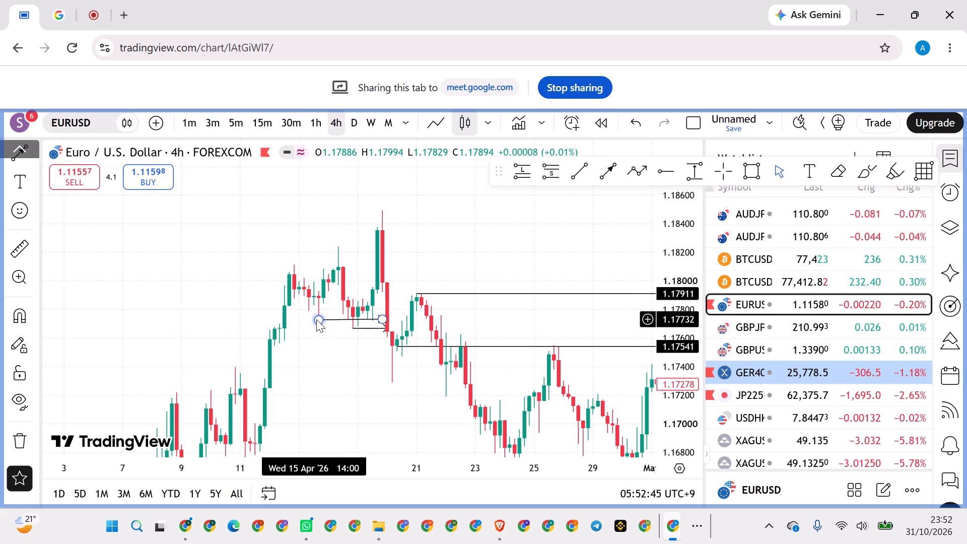
{"action": "left_click", "coordinate": [316, 319]}
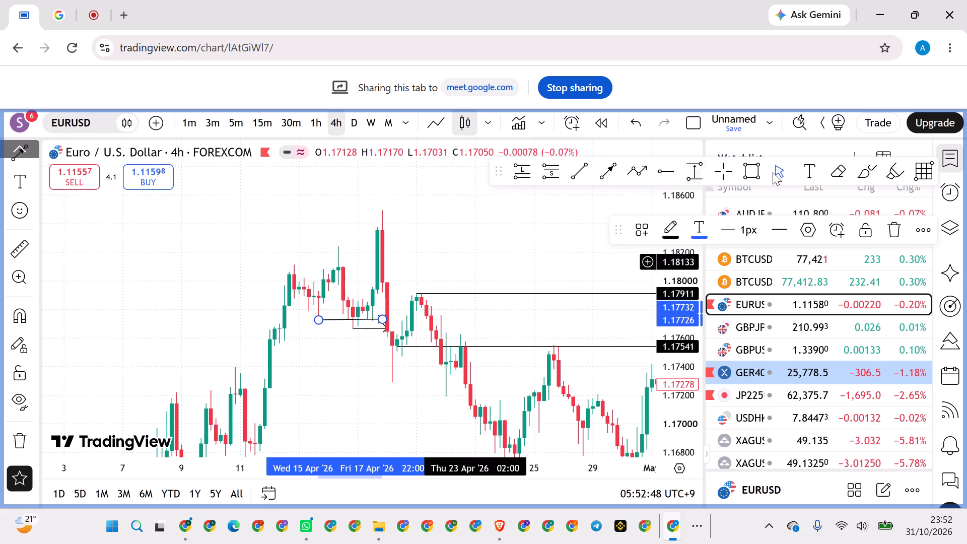
{"action": "left_click", "coordinate": [893, 225]}
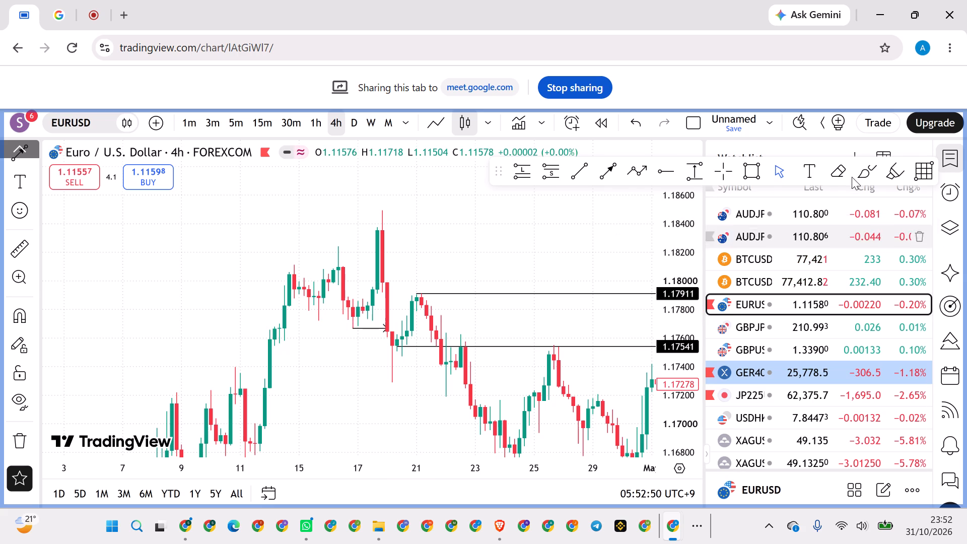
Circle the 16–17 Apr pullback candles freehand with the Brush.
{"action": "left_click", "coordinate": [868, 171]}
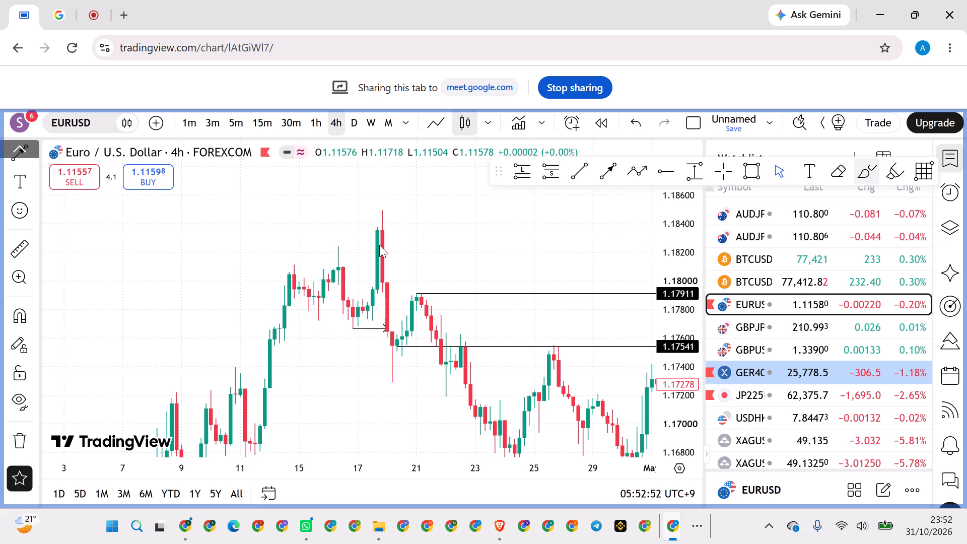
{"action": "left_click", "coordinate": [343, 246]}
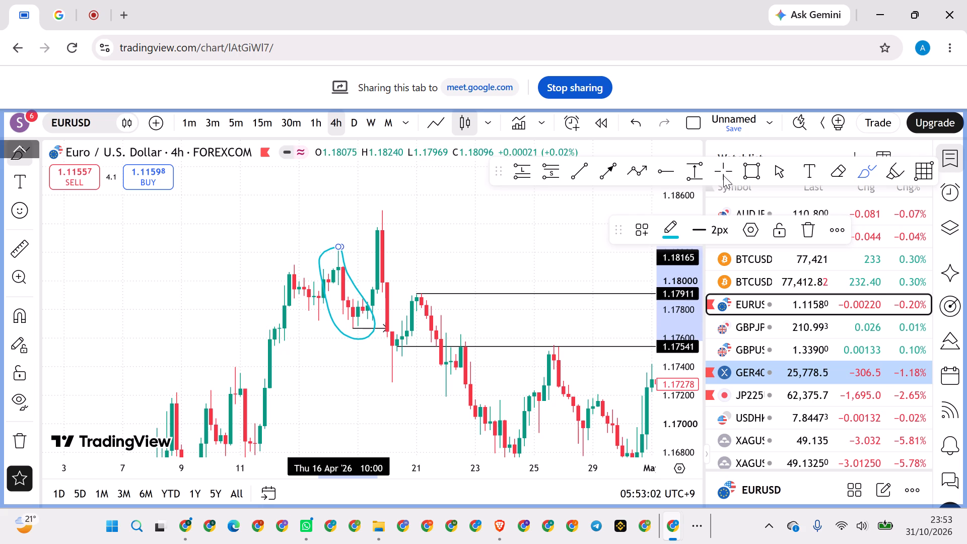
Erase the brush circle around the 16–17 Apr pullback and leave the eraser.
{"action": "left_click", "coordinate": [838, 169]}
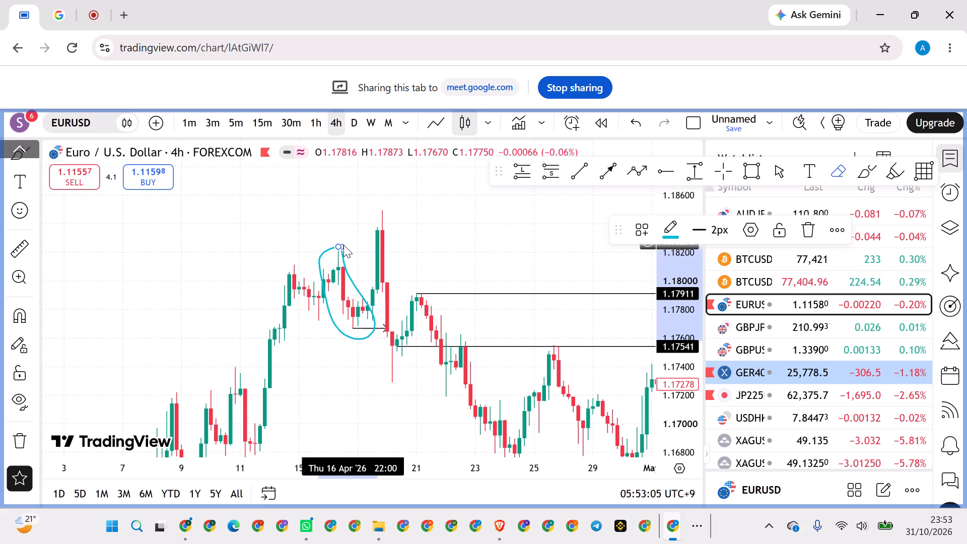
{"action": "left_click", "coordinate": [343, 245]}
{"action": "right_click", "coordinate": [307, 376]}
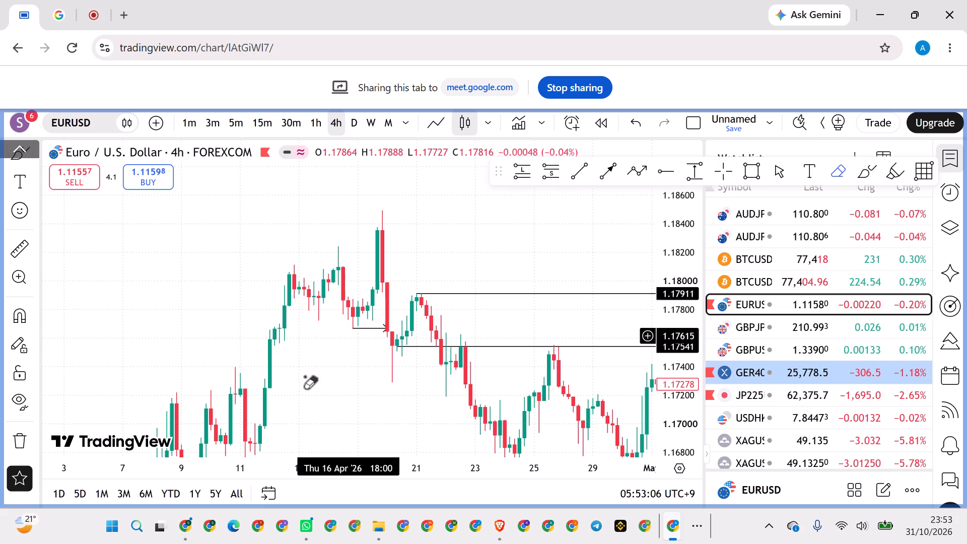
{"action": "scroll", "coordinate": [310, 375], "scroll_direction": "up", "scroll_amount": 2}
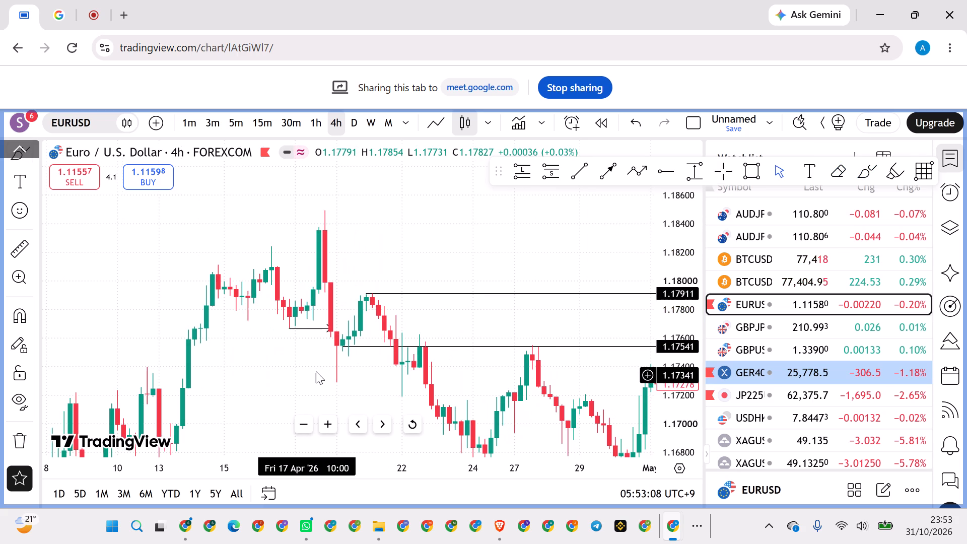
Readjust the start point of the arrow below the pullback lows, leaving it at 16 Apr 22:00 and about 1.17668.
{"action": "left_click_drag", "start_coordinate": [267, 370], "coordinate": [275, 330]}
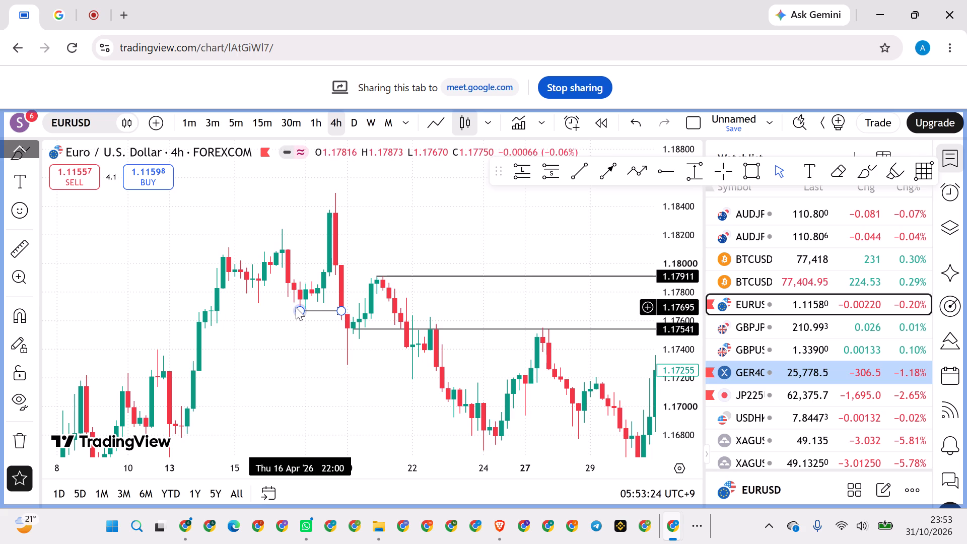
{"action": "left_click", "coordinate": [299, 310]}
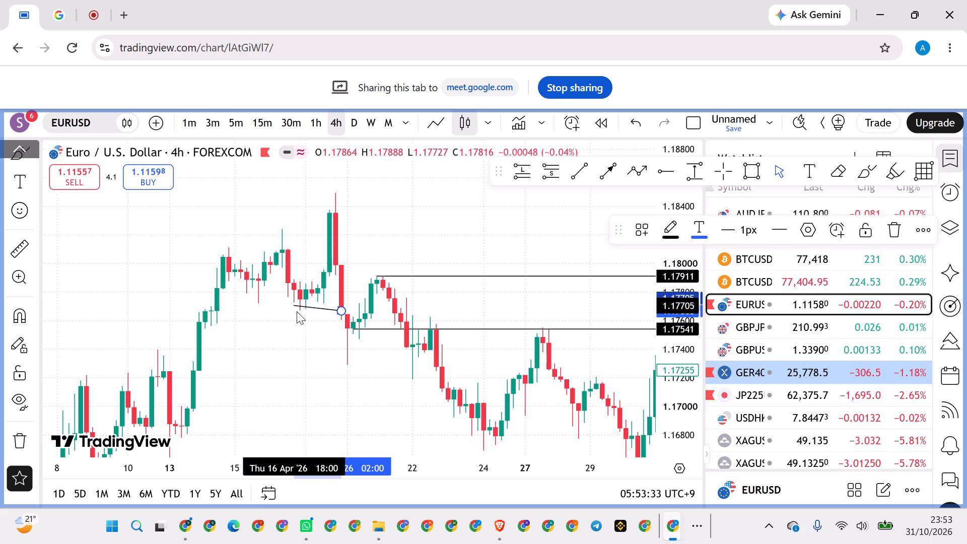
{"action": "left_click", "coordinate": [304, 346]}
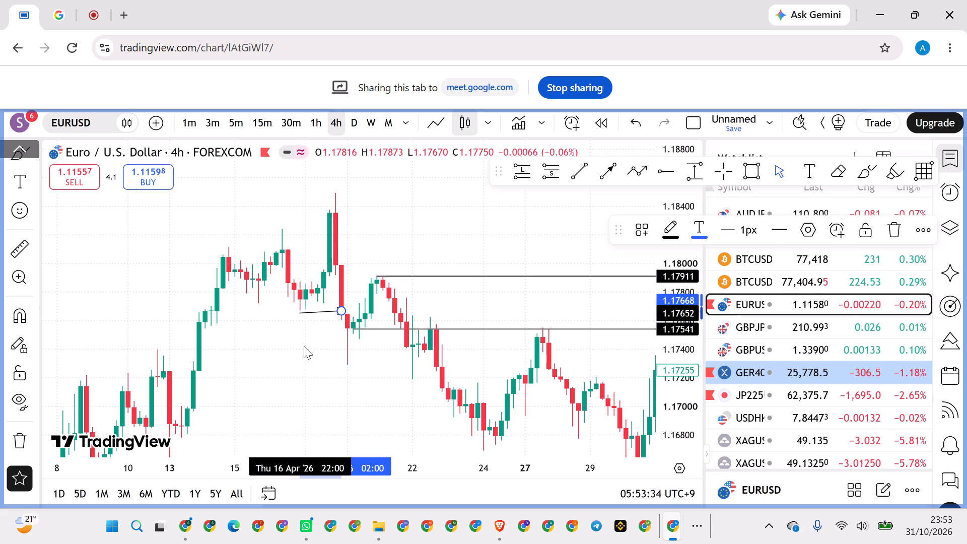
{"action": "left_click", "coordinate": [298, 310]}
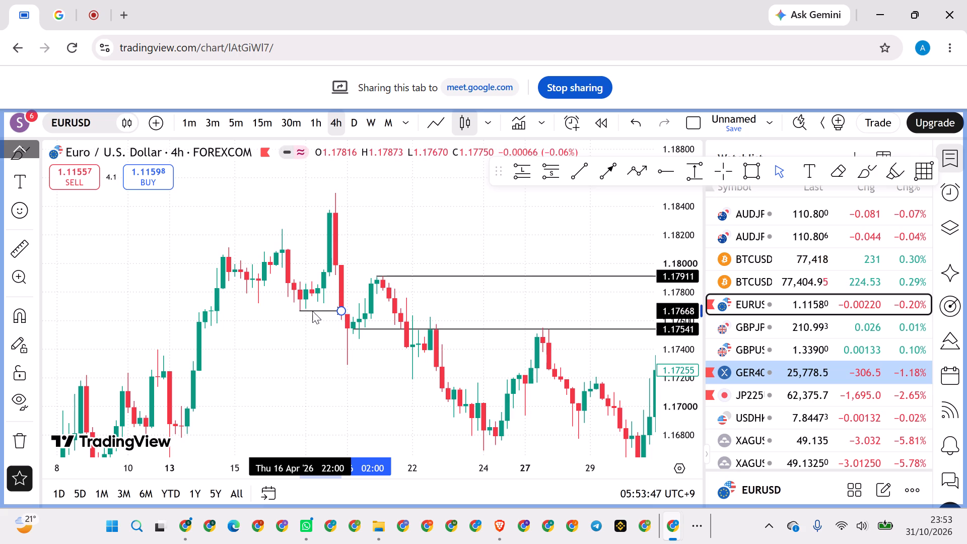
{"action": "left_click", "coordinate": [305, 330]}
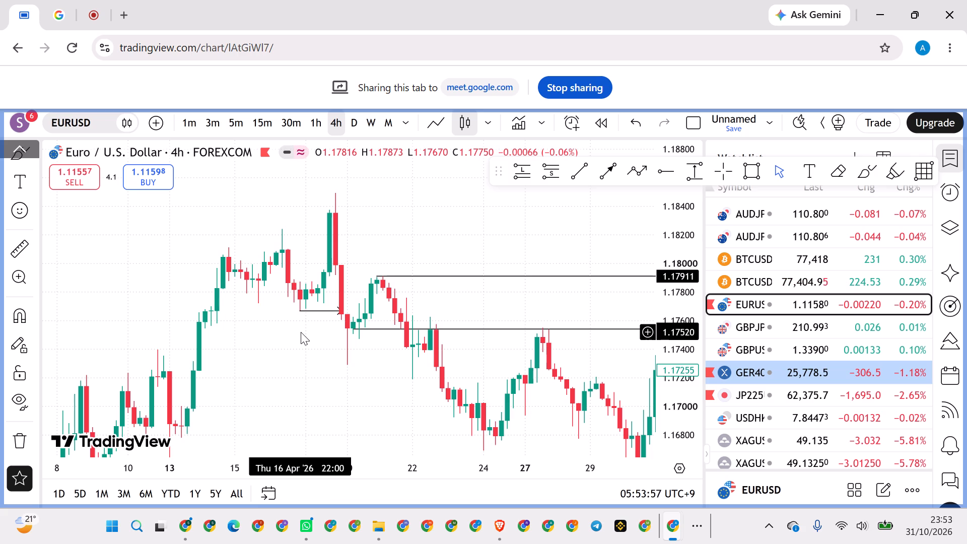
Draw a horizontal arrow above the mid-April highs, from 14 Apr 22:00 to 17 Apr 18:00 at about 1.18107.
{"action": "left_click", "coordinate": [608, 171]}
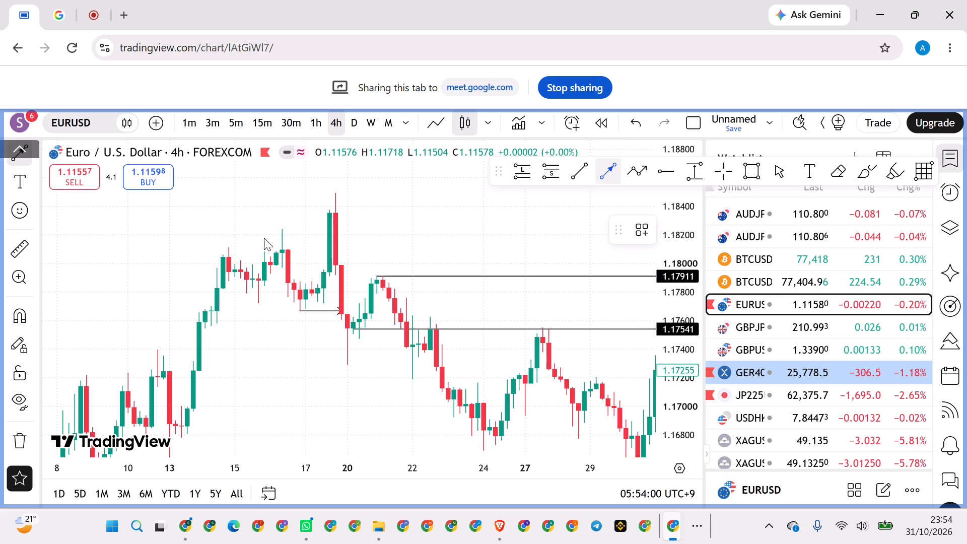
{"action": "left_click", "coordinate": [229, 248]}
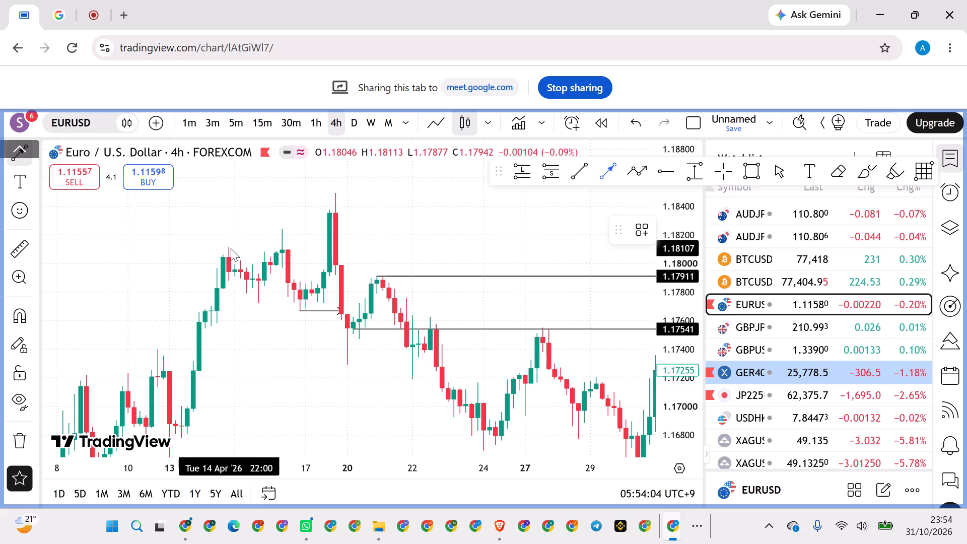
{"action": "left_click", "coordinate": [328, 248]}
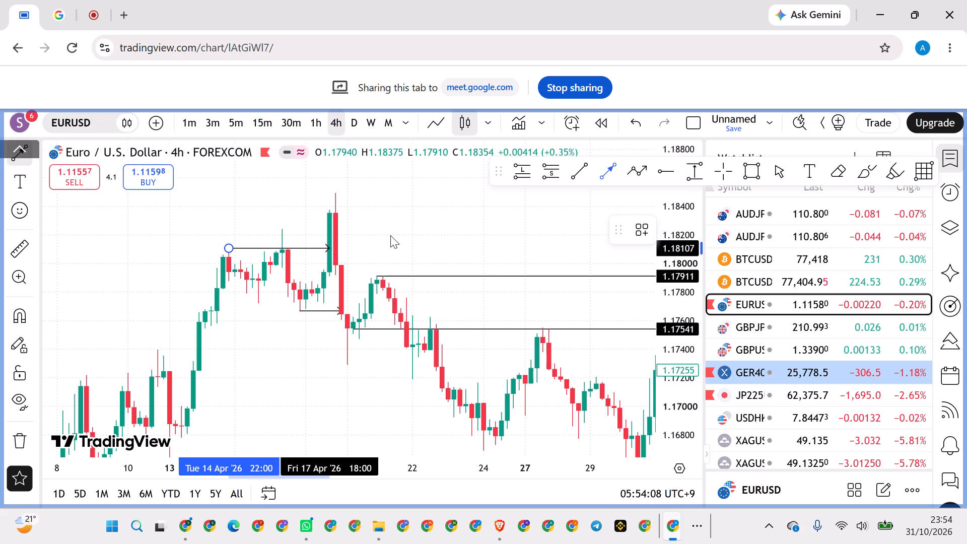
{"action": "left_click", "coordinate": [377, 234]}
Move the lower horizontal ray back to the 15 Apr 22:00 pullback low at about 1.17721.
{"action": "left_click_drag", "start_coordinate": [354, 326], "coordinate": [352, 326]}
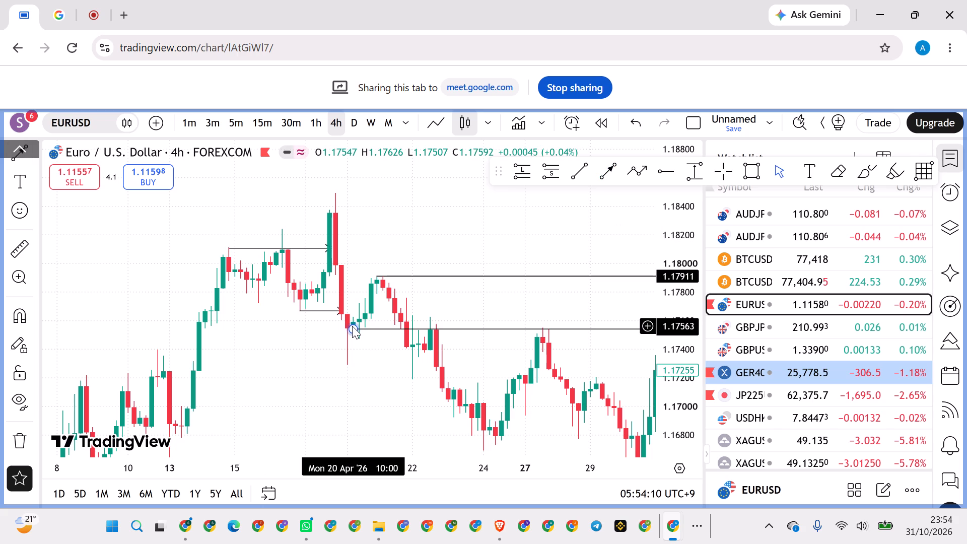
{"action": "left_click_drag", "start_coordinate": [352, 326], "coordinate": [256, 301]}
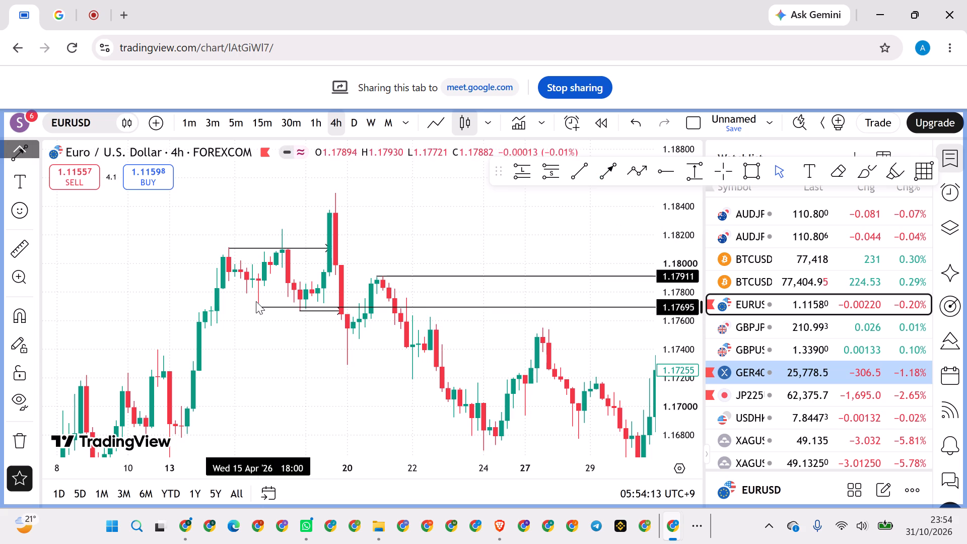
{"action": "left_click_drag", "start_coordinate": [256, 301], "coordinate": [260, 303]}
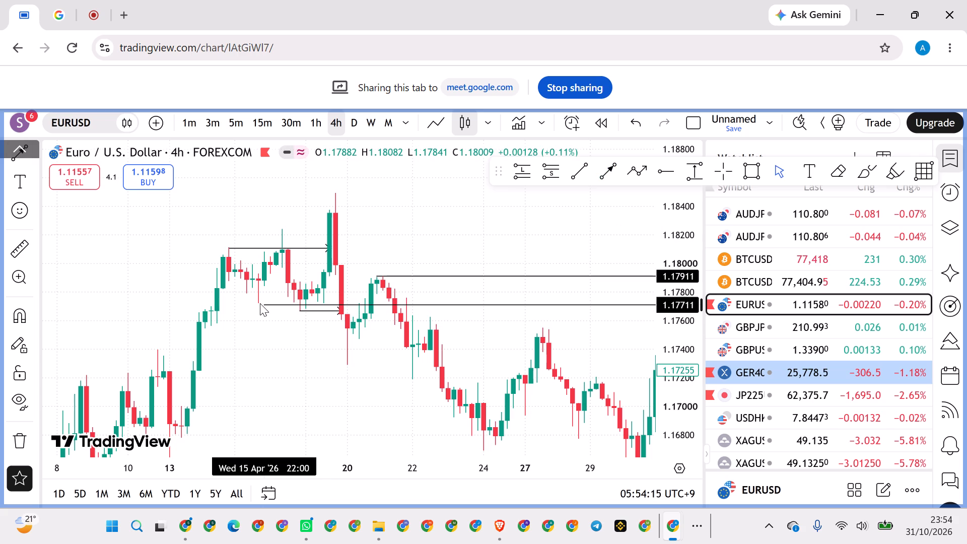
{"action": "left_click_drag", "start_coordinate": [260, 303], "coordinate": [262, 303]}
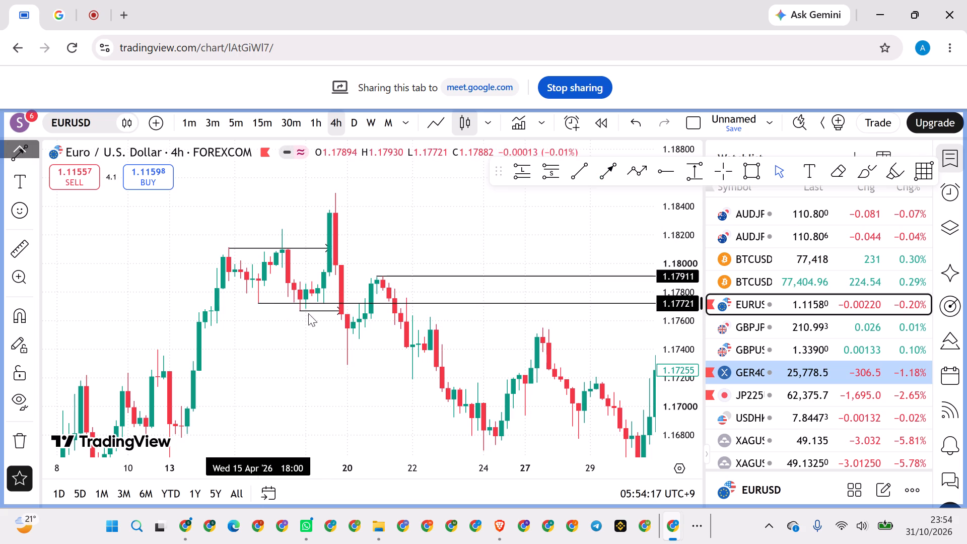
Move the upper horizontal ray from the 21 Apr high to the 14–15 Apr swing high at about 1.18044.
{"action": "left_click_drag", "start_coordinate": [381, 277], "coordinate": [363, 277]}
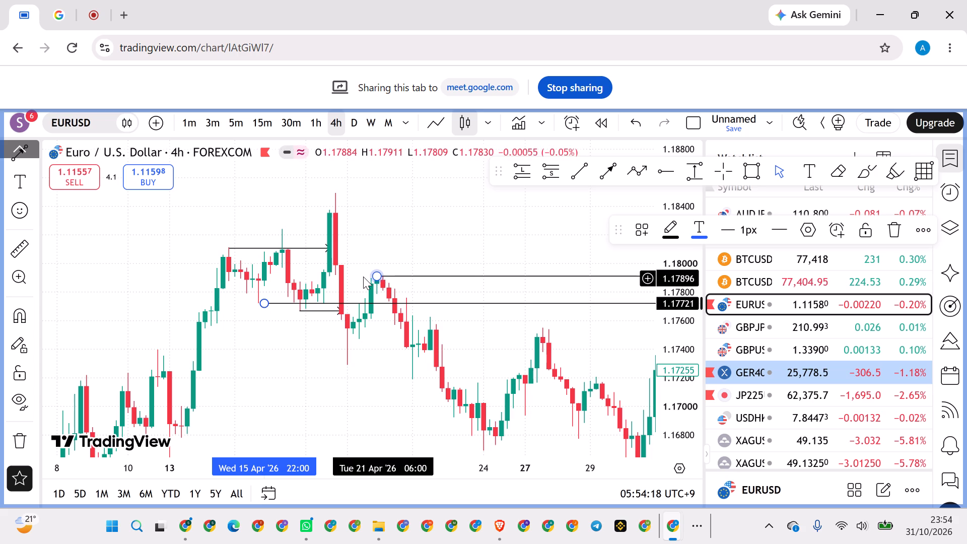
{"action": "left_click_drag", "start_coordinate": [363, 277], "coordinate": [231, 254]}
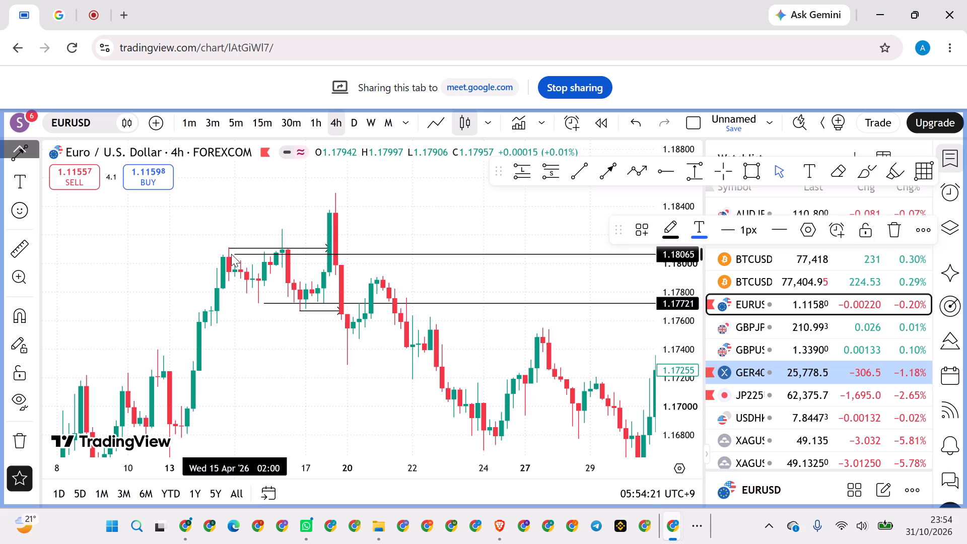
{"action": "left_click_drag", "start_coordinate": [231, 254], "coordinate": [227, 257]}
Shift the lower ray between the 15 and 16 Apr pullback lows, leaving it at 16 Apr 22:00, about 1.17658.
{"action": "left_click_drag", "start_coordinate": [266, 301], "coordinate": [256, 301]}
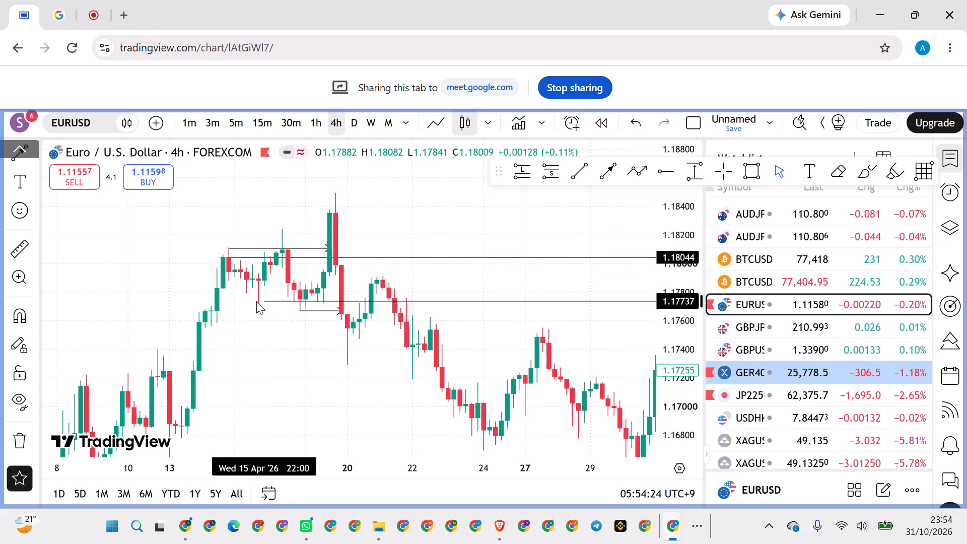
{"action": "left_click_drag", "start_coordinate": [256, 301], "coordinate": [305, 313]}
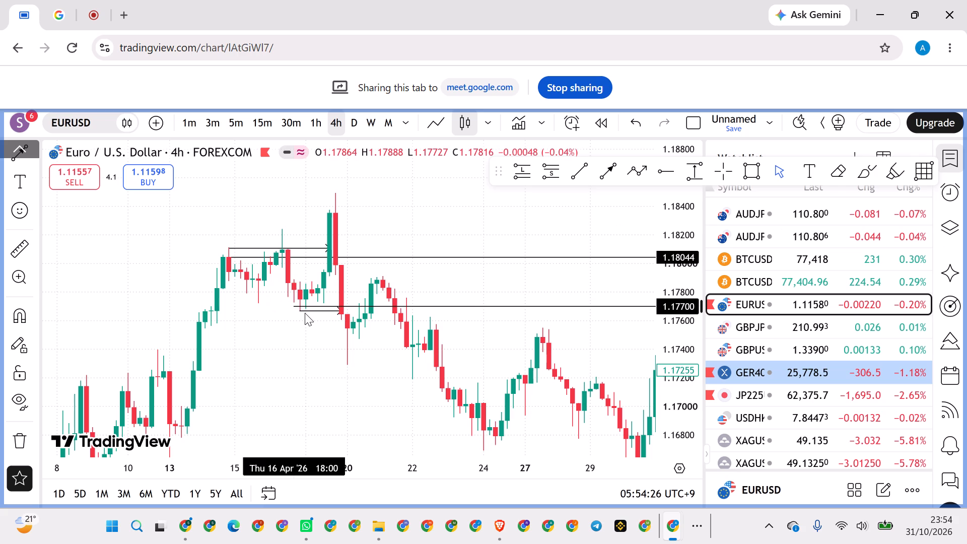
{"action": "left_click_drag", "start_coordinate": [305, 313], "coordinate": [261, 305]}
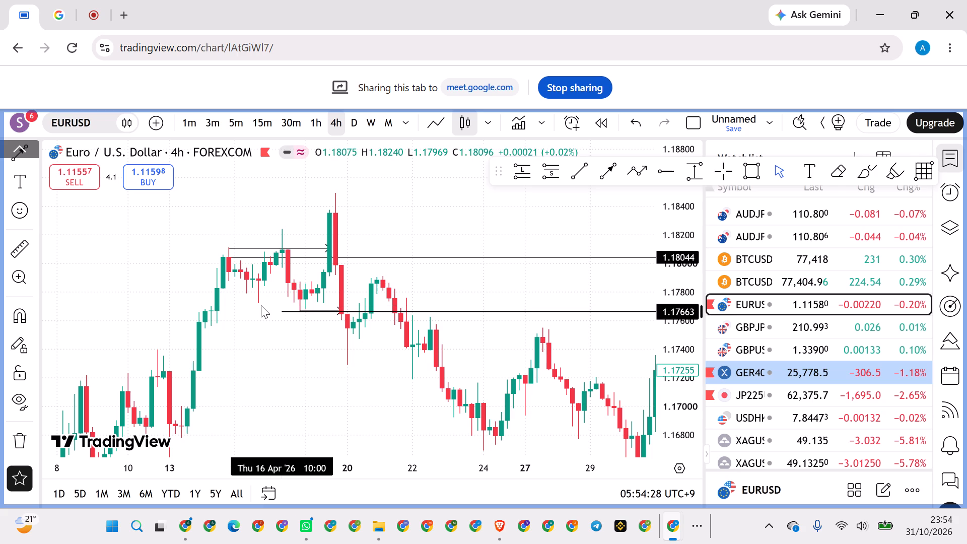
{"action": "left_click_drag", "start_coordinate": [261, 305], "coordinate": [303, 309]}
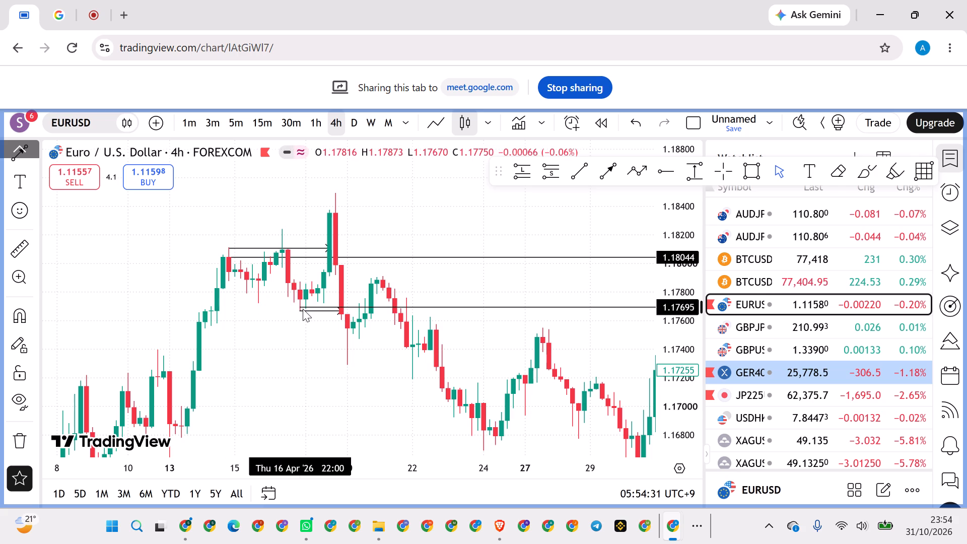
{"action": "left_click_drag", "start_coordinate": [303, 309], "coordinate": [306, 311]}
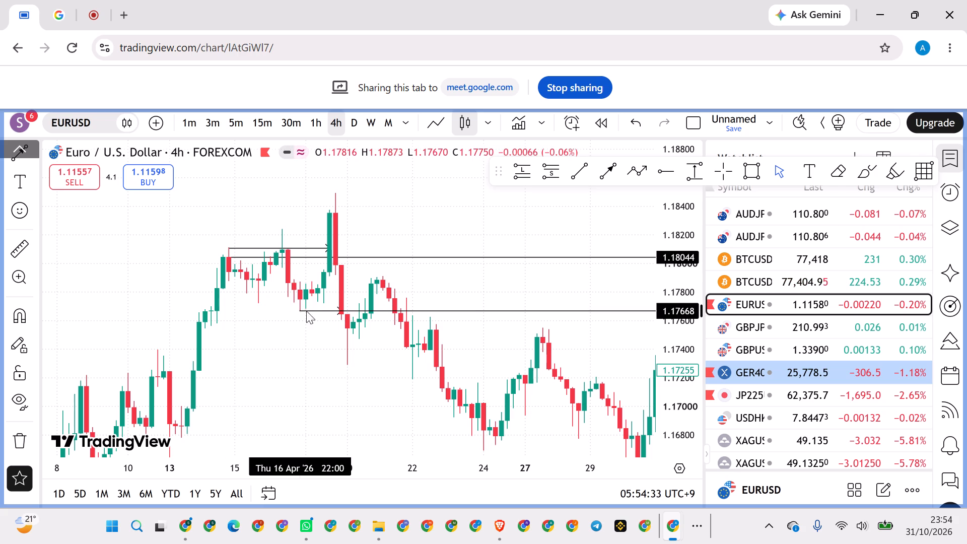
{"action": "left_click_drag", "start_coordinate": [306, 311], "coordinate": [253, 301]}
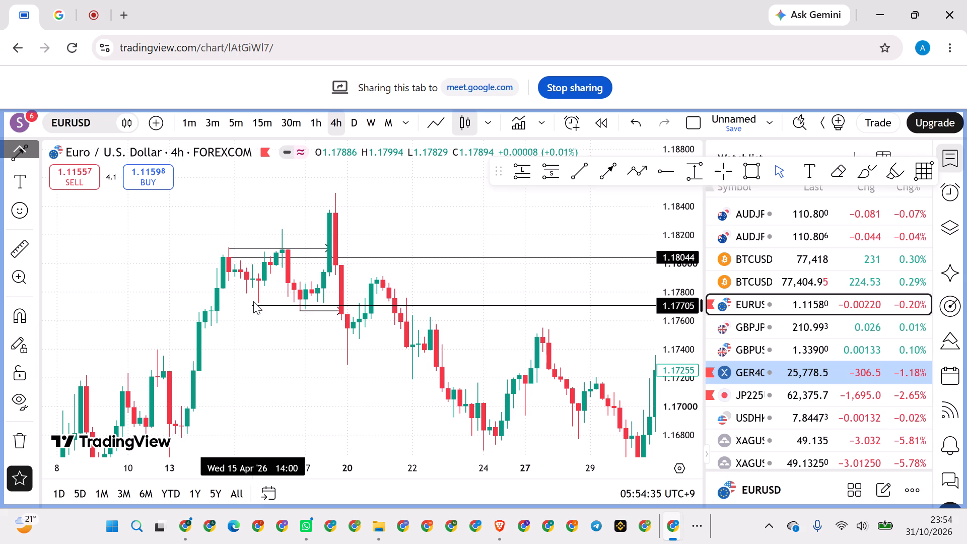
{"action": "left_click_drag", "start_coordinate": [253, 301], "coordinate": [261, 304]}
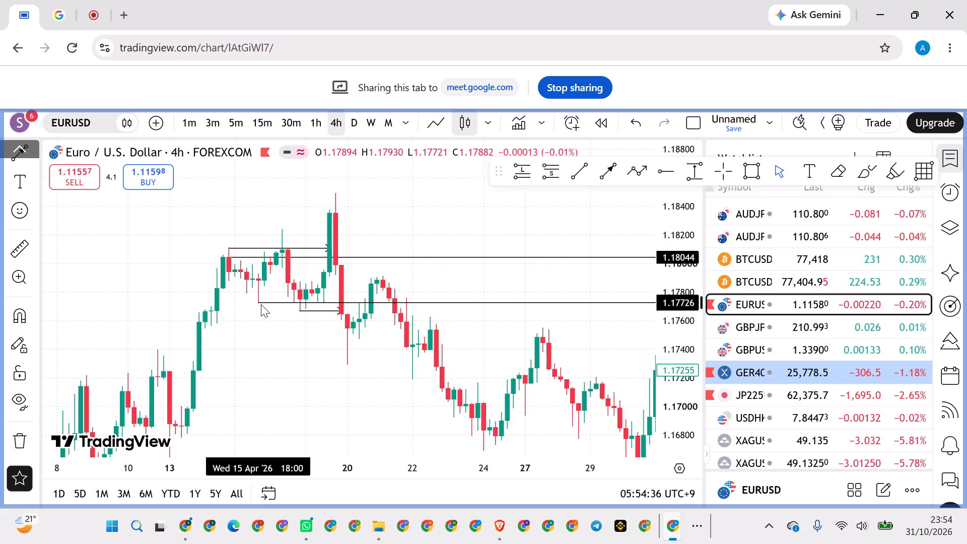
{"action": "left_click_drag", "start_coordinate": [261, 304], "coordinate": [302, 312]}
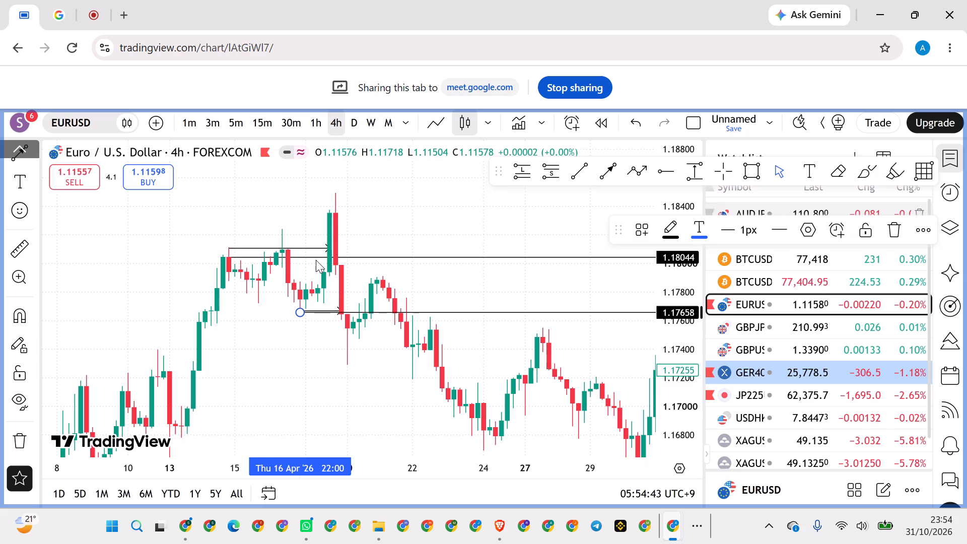
Move the ray at the 16 Apr pullback low to the 21 Apr 02:00 swing high at about 1.17906.
{"action": "left_click_drag", "start_coordinate": [297, 311], "coordinate": [287, 323]}
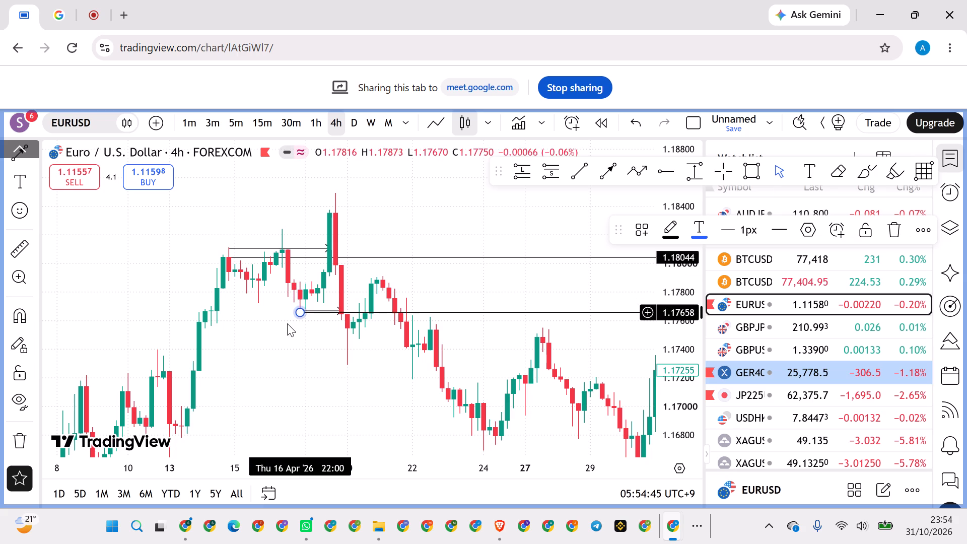
{"action": "left_click_drag", "start_coordinate": [287, 323], "coordinate": [381, 274]}
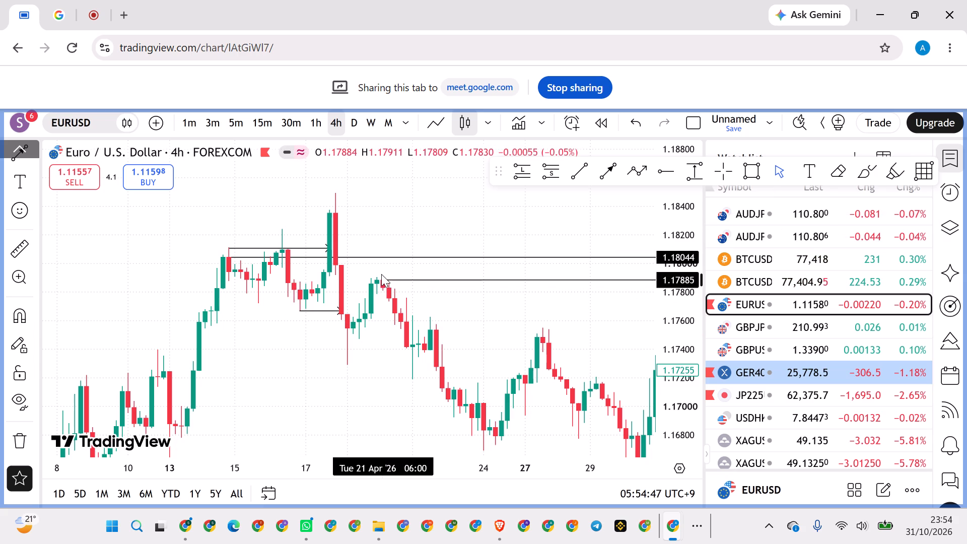
{"action": "left_click_drag", "start_coordinate": [381, 274], "coordinate": [390, 278]}
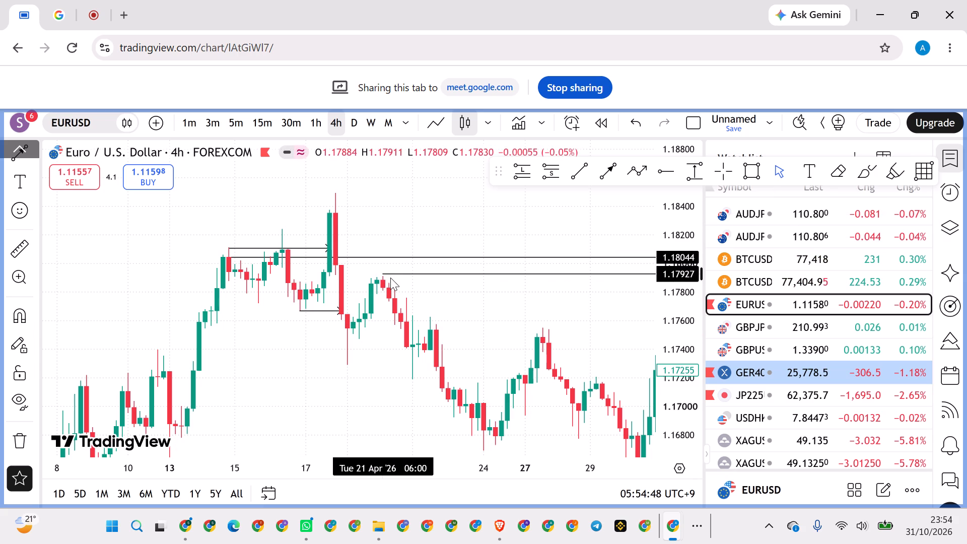
{"action": "left_click_drag", "start_coordinate": [390, 278], "coordinate": [377, 277]}
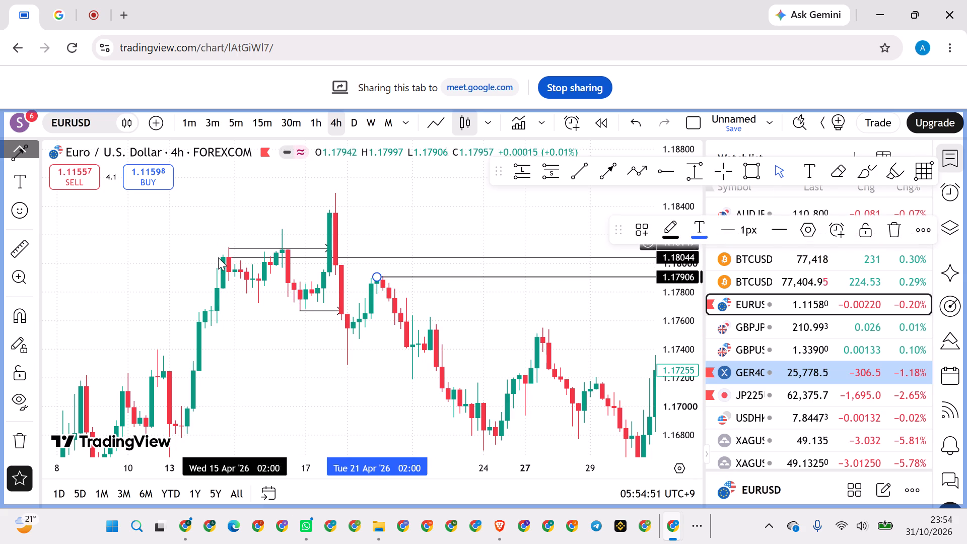
Move the ray at the 14–15 Apr swing high to the 20 Apr low at about 1.17552 and deselect it.
{"action": "left_click_drag", "start_coordinate": [227, 258], "coordinate": [341, 331]}
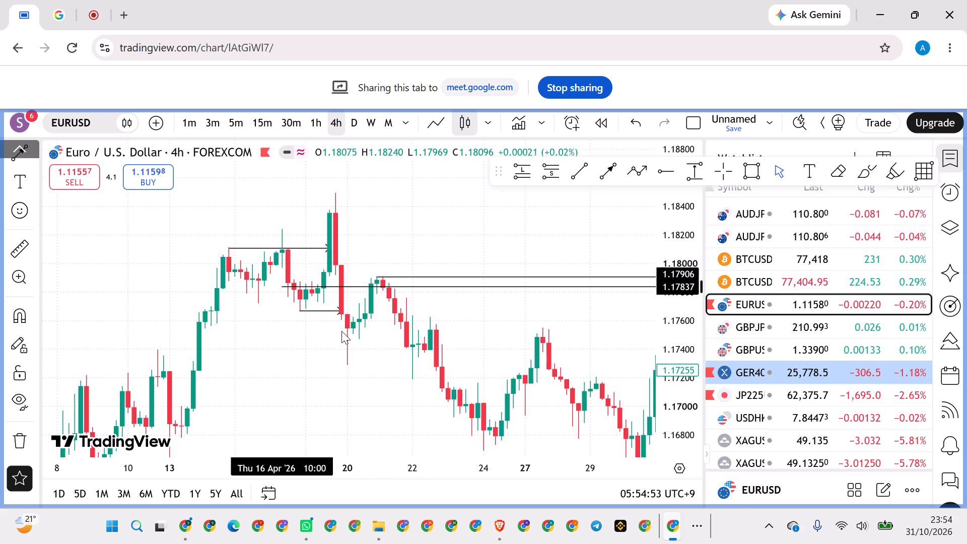
{"action": "left_click_drag", "start_coordinate": [341, 331], "coordinate": [342, 329]}
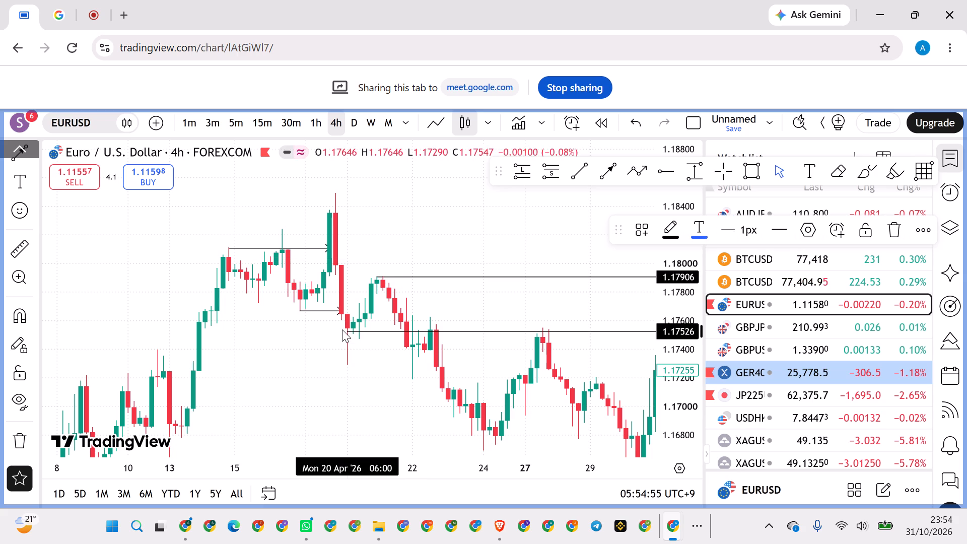
{"action": "left_click_drag", "start_coordinate": [342, 329], "coordinate": [348, 327]}
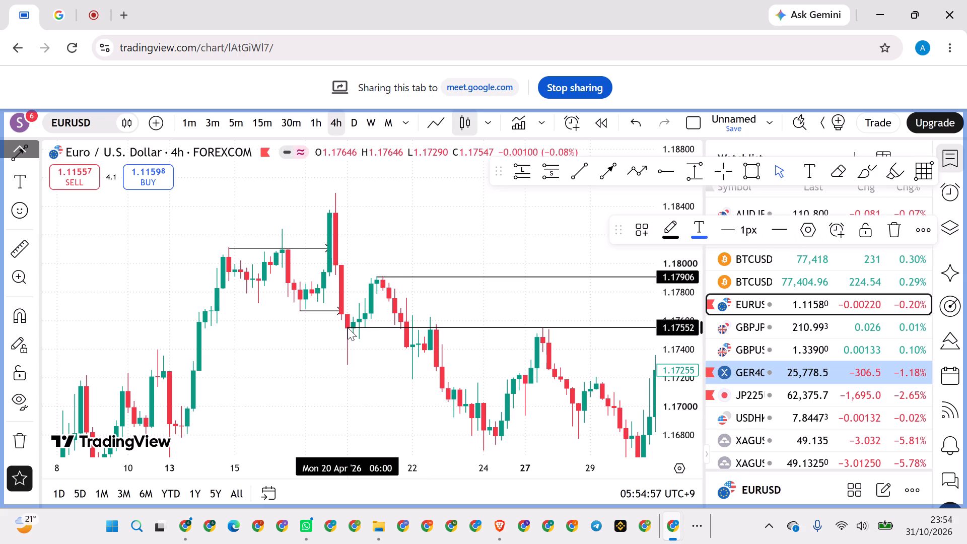
{"action": "left_click_drag", "start_coordinate": [348, 327], "coordinate": [350, 327]}
{"action": "left_click", "coordinate": [277, 370]}
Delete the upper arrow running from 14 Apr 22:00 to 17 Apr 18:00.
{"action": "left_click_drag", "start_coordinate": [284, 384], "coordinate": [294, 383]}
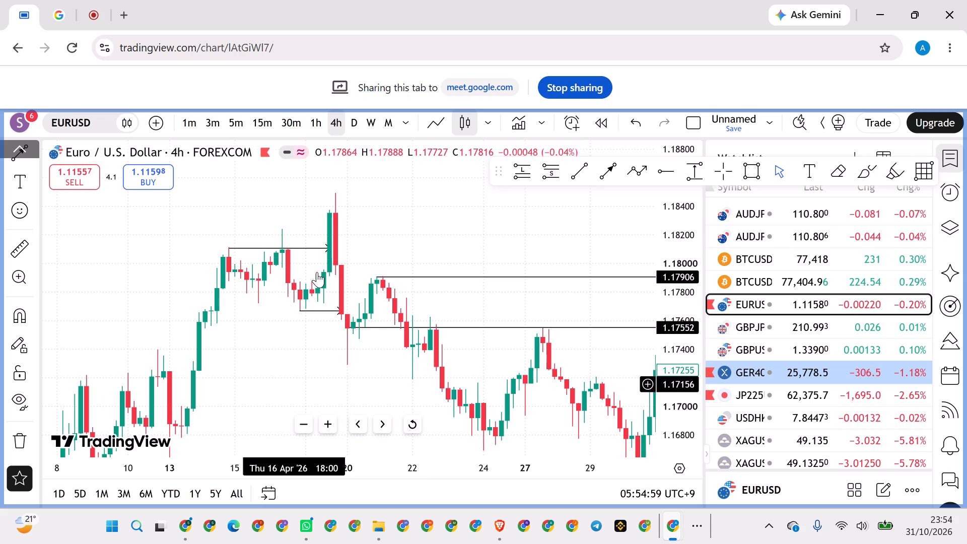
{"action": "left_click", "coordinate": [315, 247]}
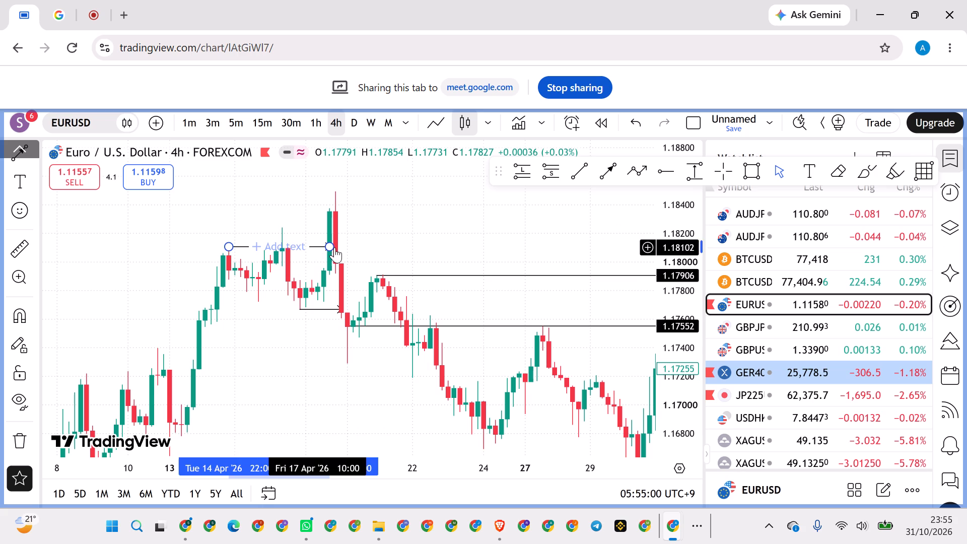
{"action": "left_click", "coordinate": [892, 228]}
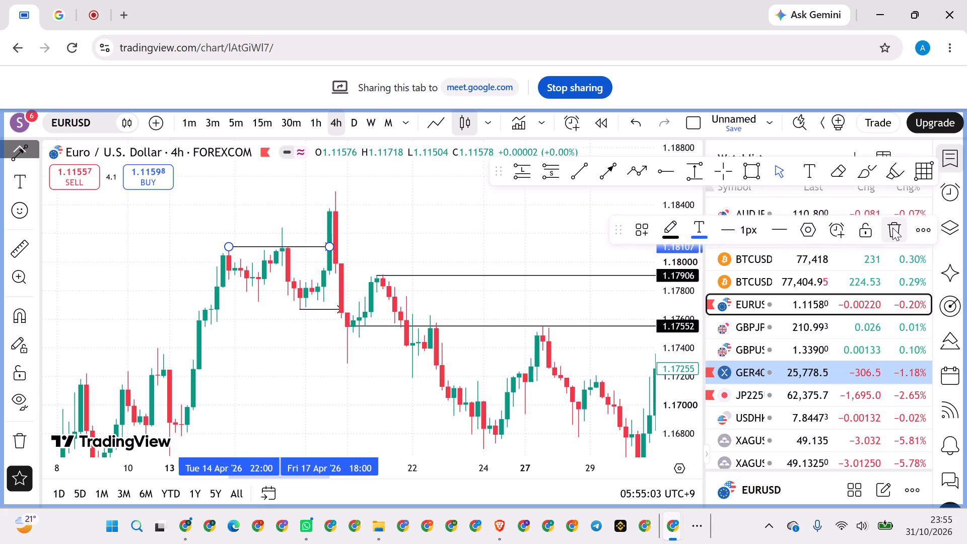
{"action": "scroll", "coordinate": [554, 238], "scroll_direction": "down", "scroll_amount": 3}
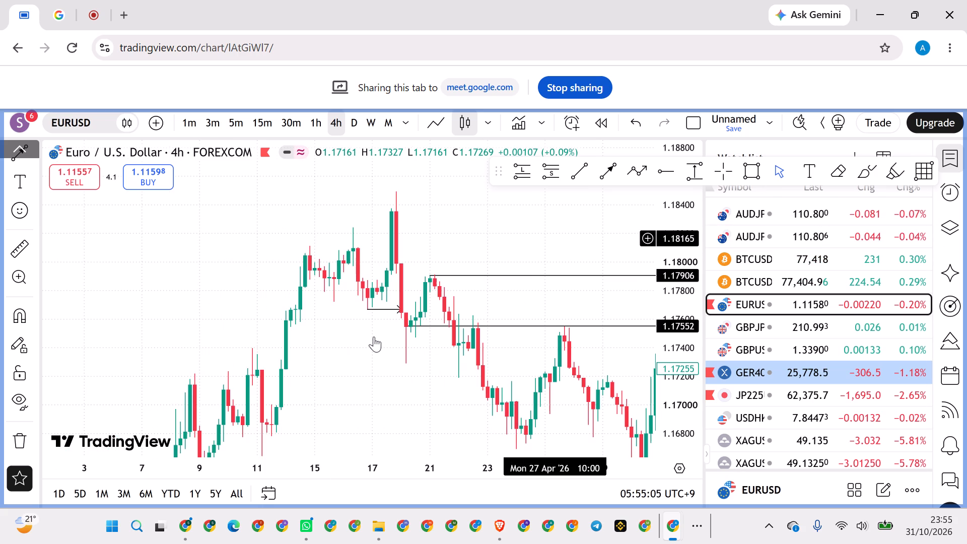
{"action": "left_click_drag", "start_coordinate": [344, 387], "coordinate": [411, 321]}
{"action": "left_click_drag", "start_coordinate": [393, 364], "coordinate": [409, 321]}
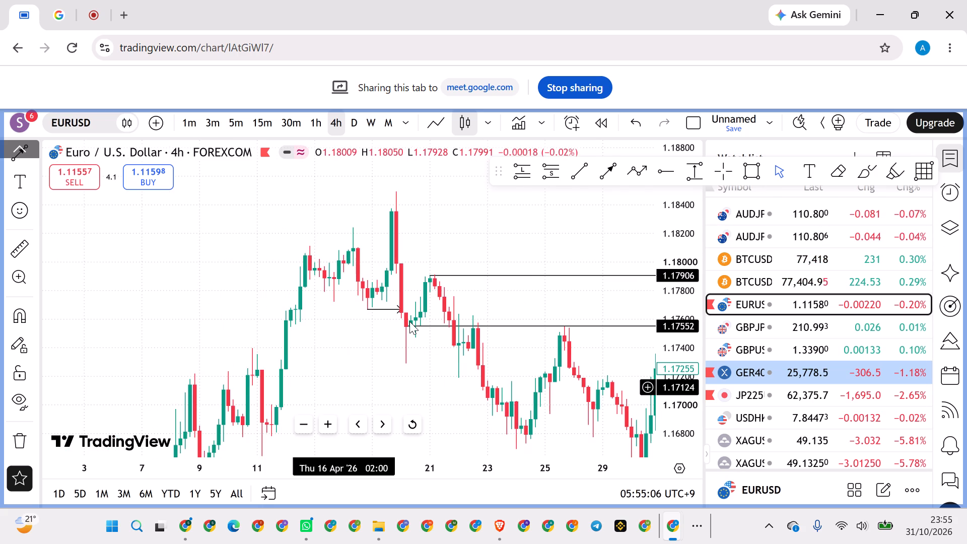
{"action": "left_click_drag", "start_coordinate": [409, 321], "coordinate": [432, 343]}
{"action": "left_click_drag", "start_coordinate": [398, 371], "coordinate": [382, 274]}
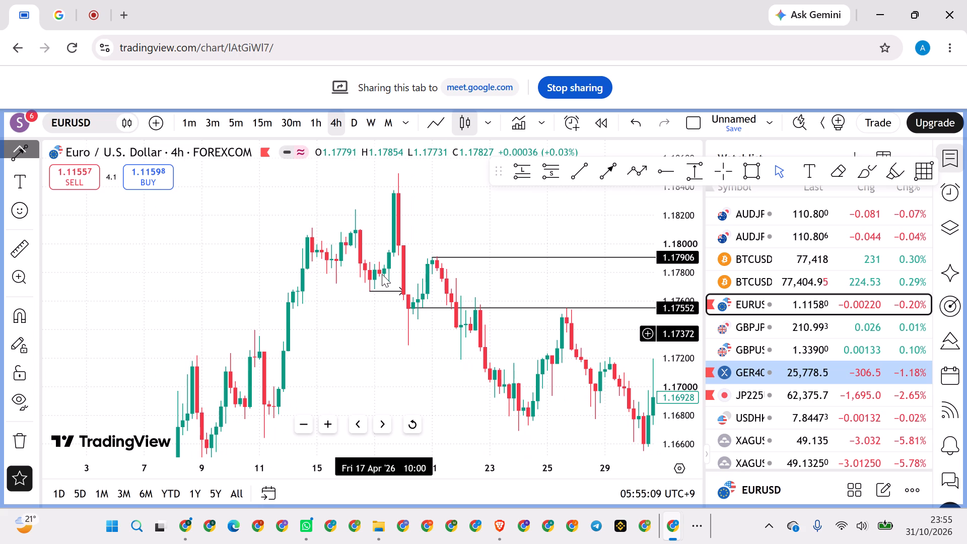
Draw a horizontal arrow at about 1.15544 from the 1 Apr 10:00 pullback low to 2 Apr 06:00.
{"action": "left_click_drag", "start_coordinate": [382, 274], "coordinate": [382, 262]}
{"action": "left_click_drag", "start_coordinate": [376, 351], "coordinate": [500, 274]}
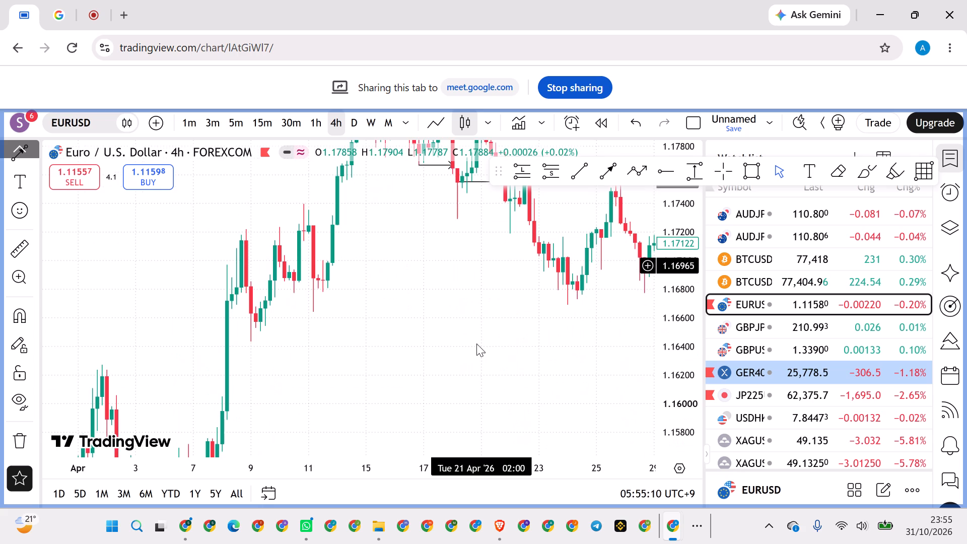
{"action": "left_click_drag", "start_coordinate": [428, 365], "coordinate": [540, 256]}
{"action": "left_click_drag", "start_coordinate": [401, 346], "coordinate": [488, 302]}
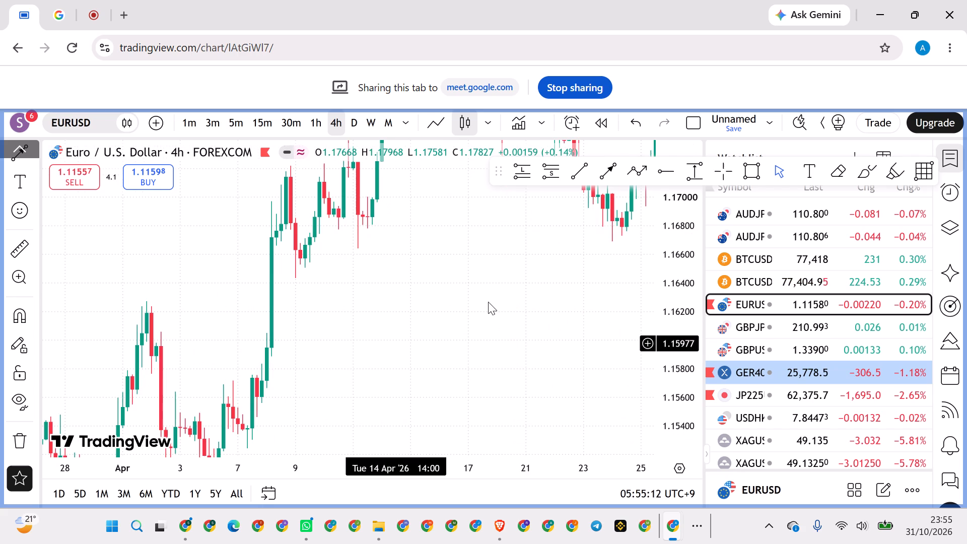
{"action": "left_click_drag", "start_coordinate": [488, 302], "coordinate": [502, 282]}
{"action": "left_click_drag", "start_coordinate": [423, 309], "coordinate": [548, 311]}
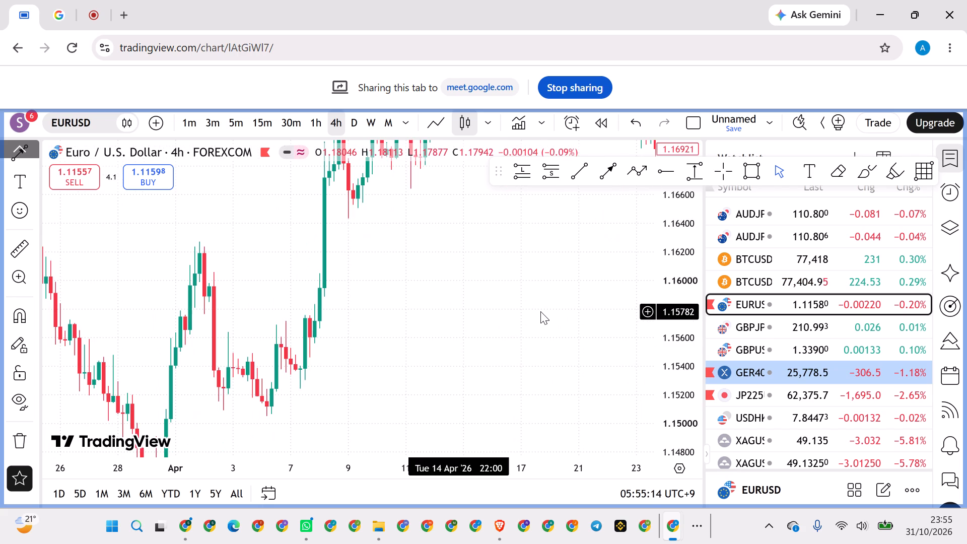
{"action": "left_click_drag", "start_coordinate": [229, 263], "coordinate": [405, 252]}
{"action": "left_click_drag", "start_coordinate": [229, 243], "coordinate": [322, 243]}
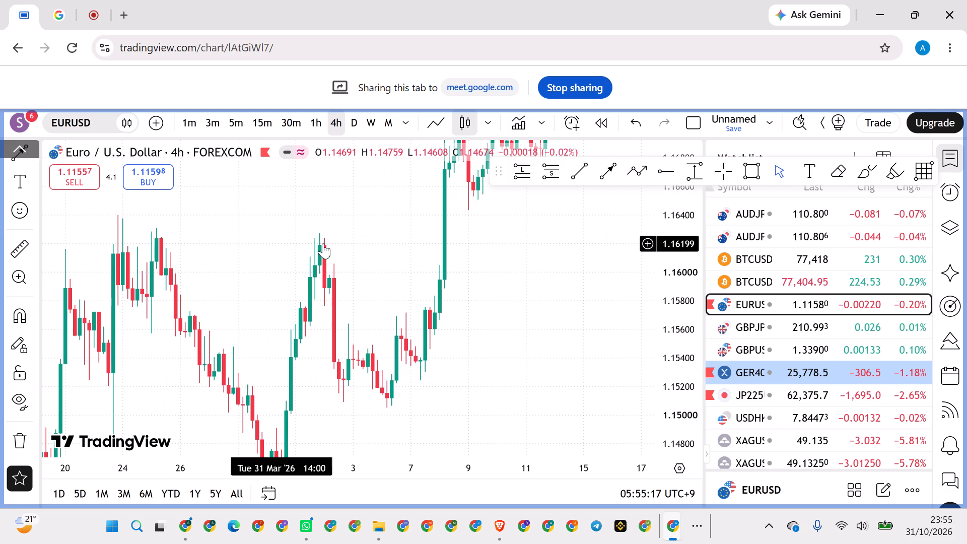
{"action": "scroll", "coordinate": [324, 243], "scroll_direction": "up", "scroll_amount": 9}
{"action": "left_click_drag", "start_coordinate": [238, 234], "coordinate": [486, 254]}
{"action": "scroll", "coordinate": [284, 251], "scroll_direction": "up", "scroll_amount": 3}
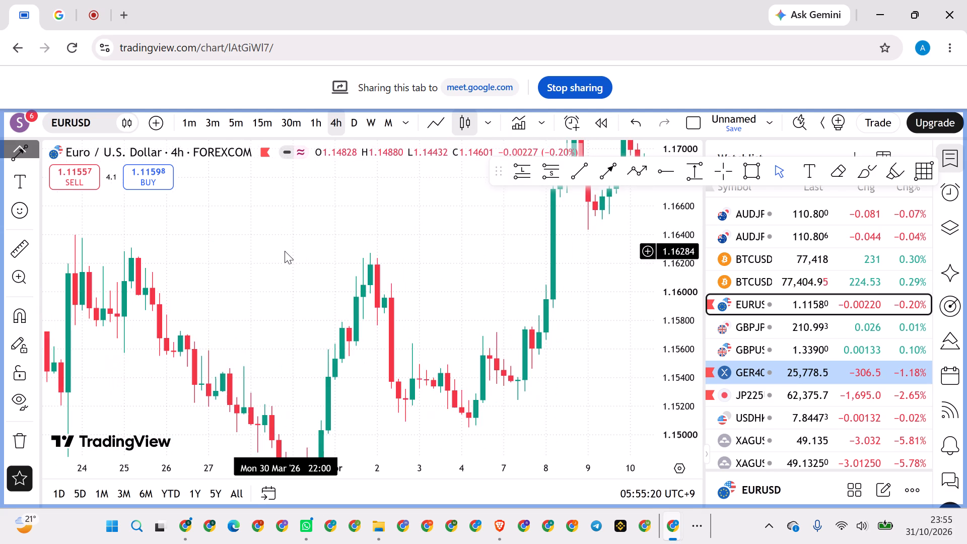
{"action": "left_click", "coordinate": [604, 173]}
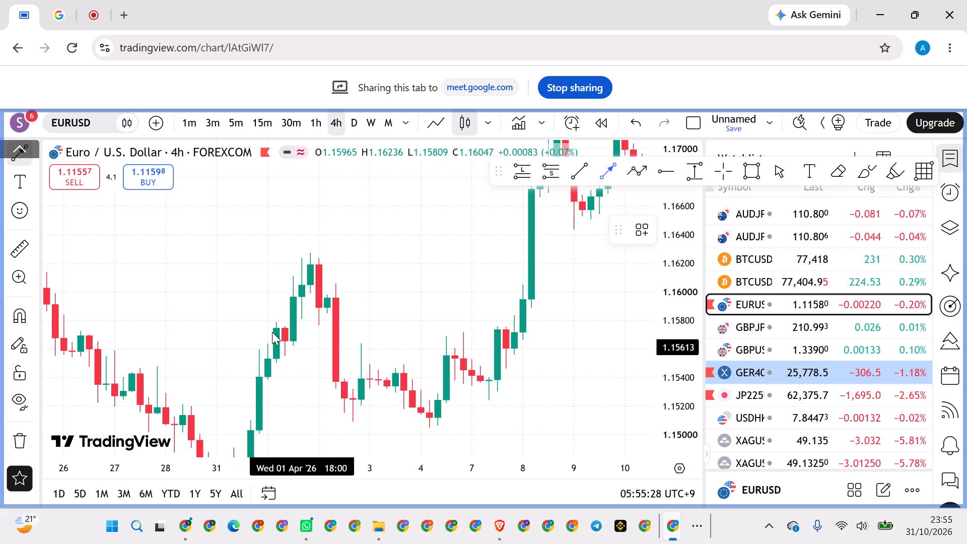
{"action": "left_click", "coordinate": [286, 357]}
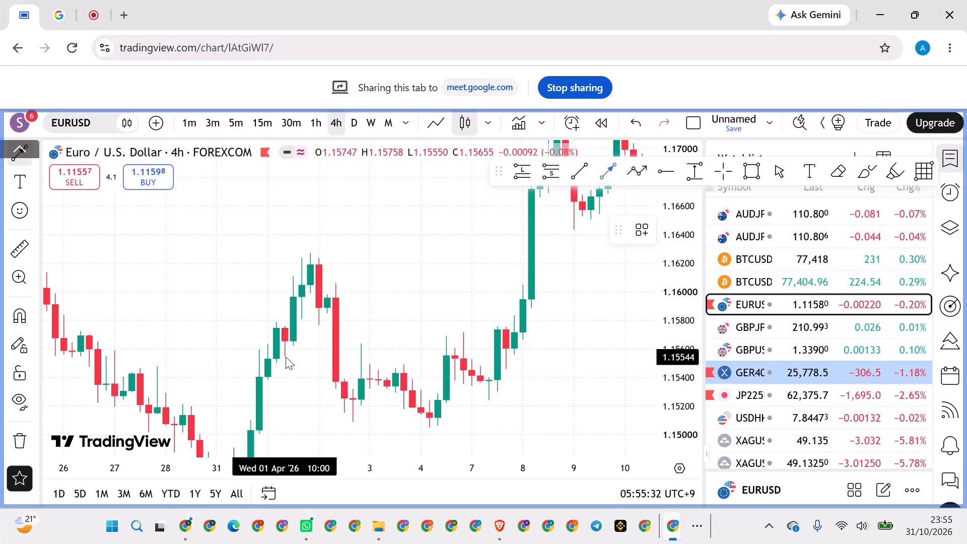
{"action": "left_click", "coordinate": [331, 357]}
{"action": "left_click", "coordinate": [392, 262]}
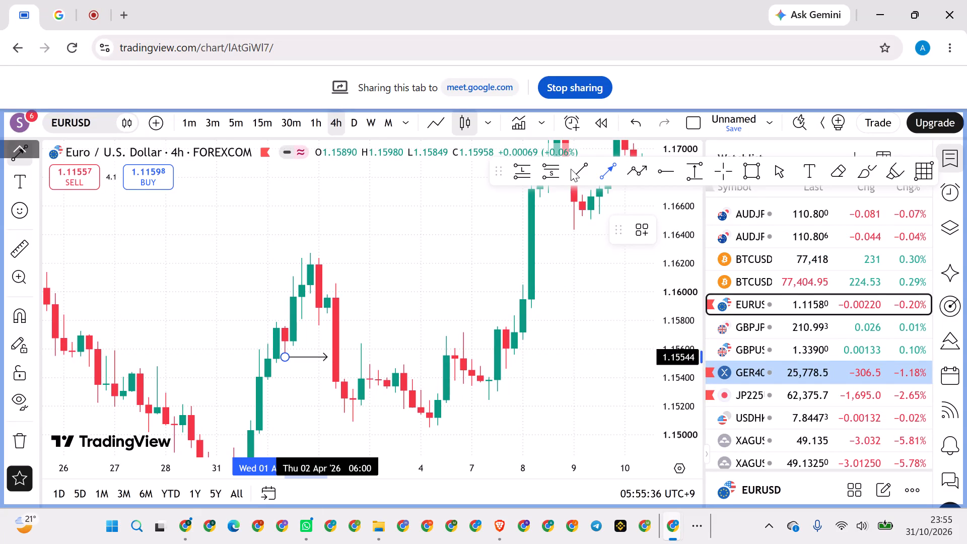
Add horizontal rays at the 2 Apr 10:00 candle's high, about 1.16072, and at 2 Apr 06:00, about 1.15898.
{"action": "left_click", "coordinate": [658, 169]}
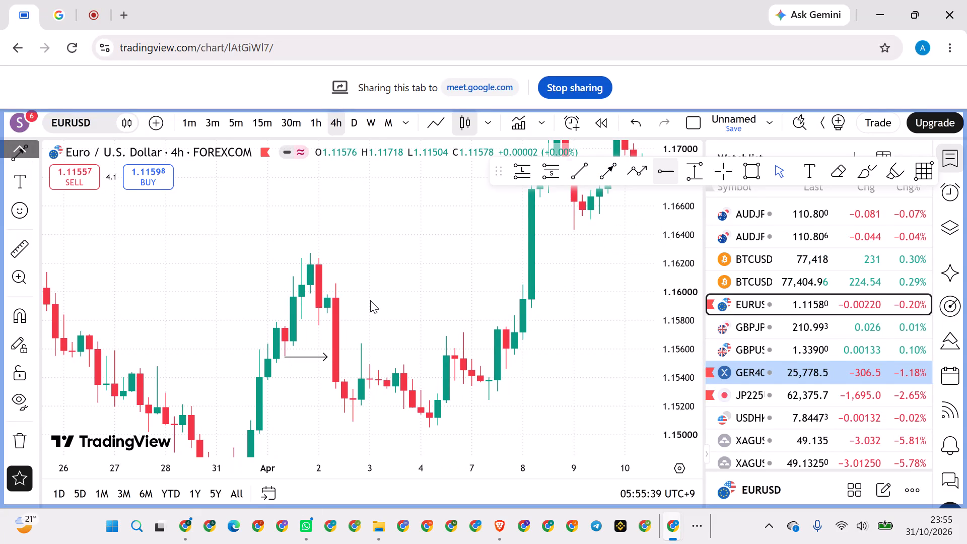
{"action": "left_click", "coordinate": [335, 281]}
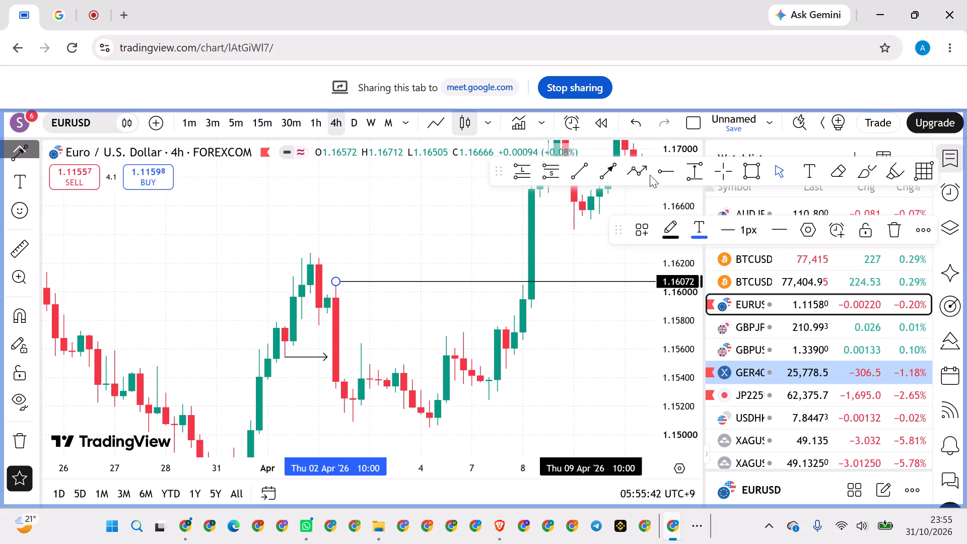
{"action": "left_click", "coordinate": [657, 168]}
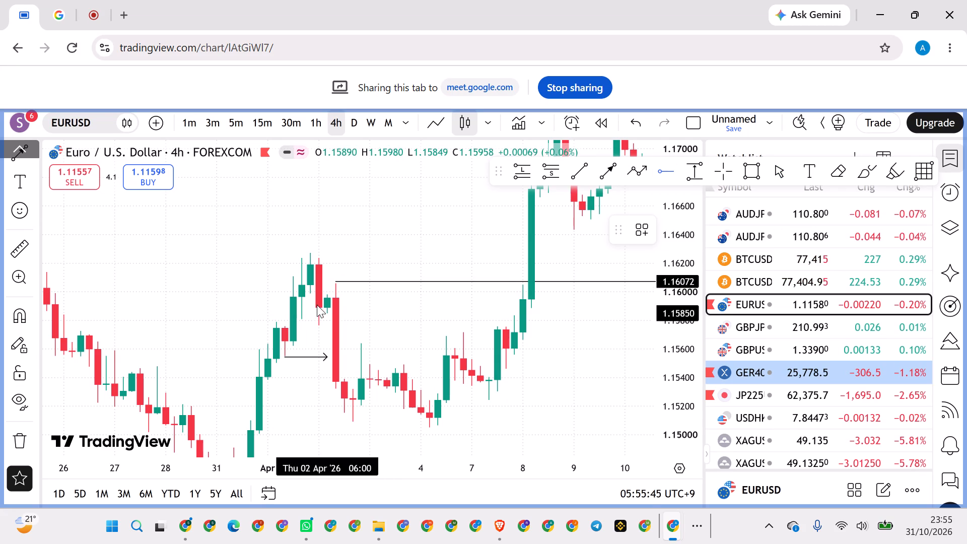
{"action": "left_click", "coordinate": [326, 306]}
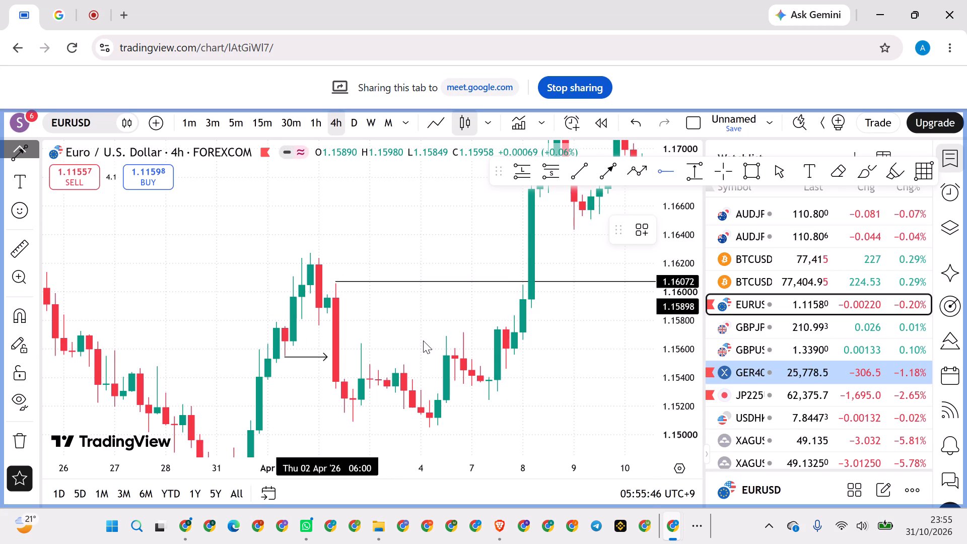
{"action": "left_click_drag", "start_coordinate": [423, 341], "coordinate": [472, 304]}
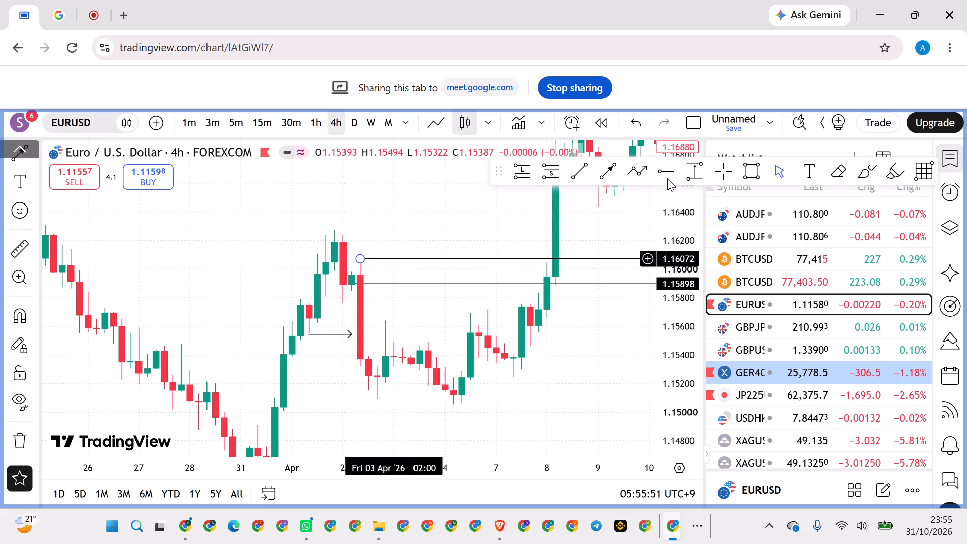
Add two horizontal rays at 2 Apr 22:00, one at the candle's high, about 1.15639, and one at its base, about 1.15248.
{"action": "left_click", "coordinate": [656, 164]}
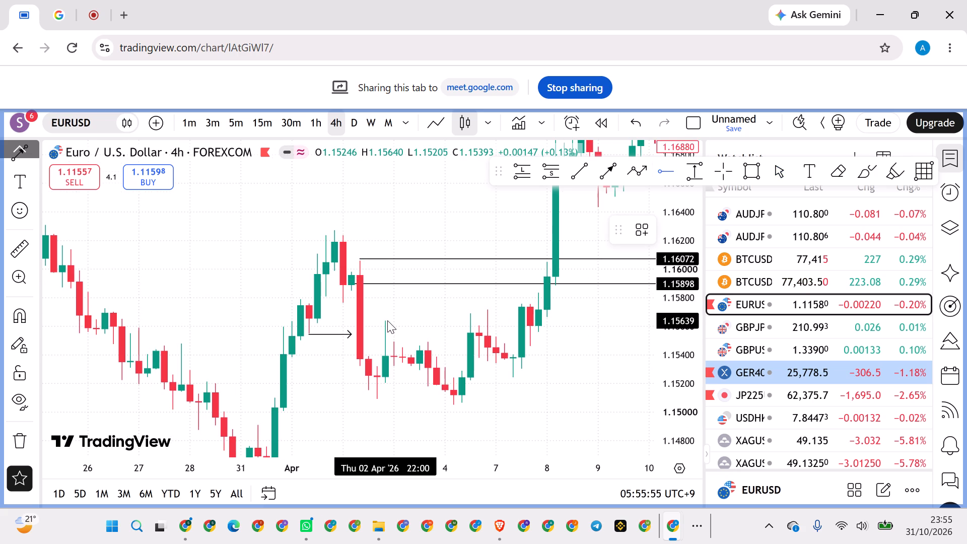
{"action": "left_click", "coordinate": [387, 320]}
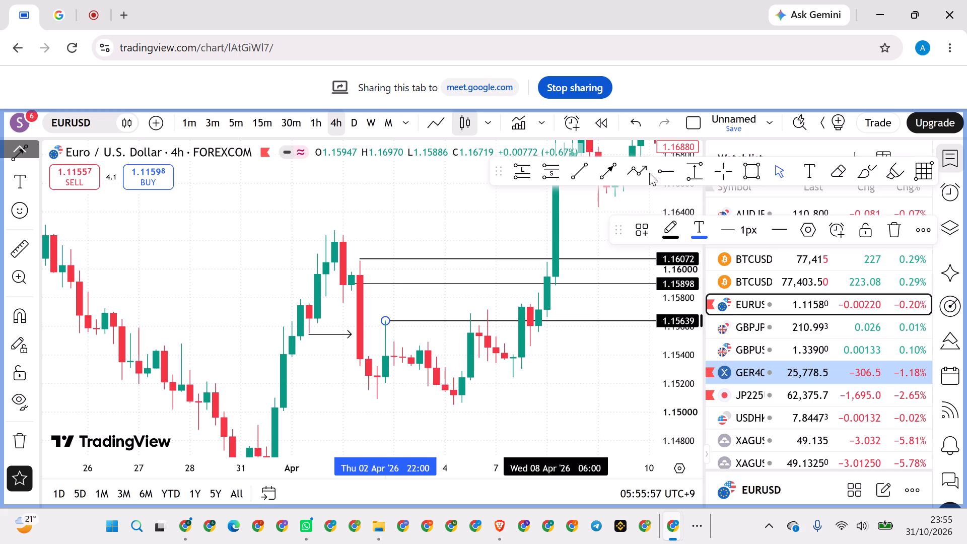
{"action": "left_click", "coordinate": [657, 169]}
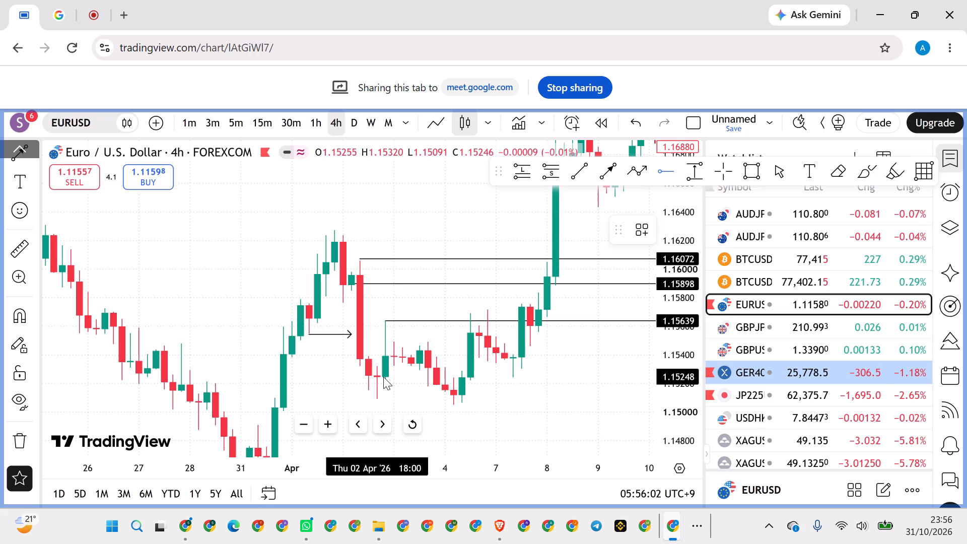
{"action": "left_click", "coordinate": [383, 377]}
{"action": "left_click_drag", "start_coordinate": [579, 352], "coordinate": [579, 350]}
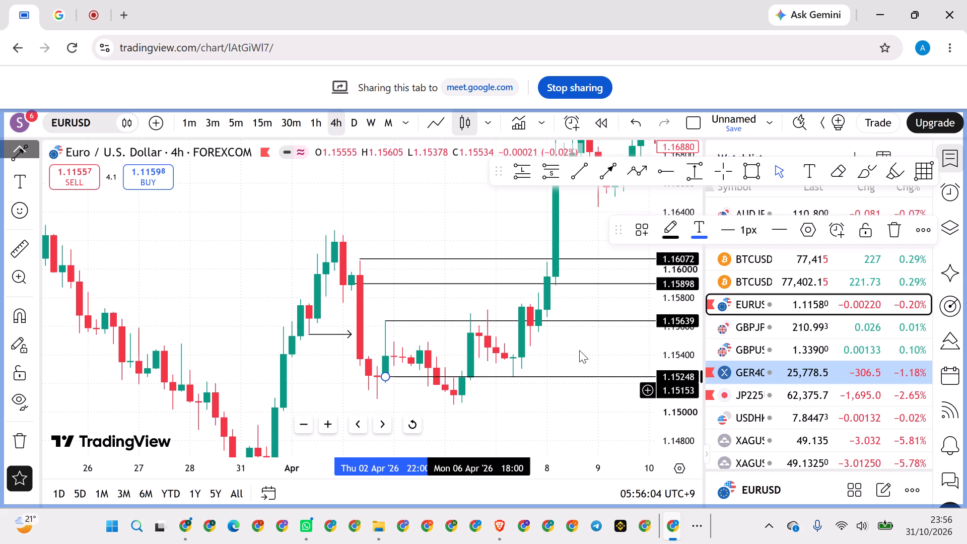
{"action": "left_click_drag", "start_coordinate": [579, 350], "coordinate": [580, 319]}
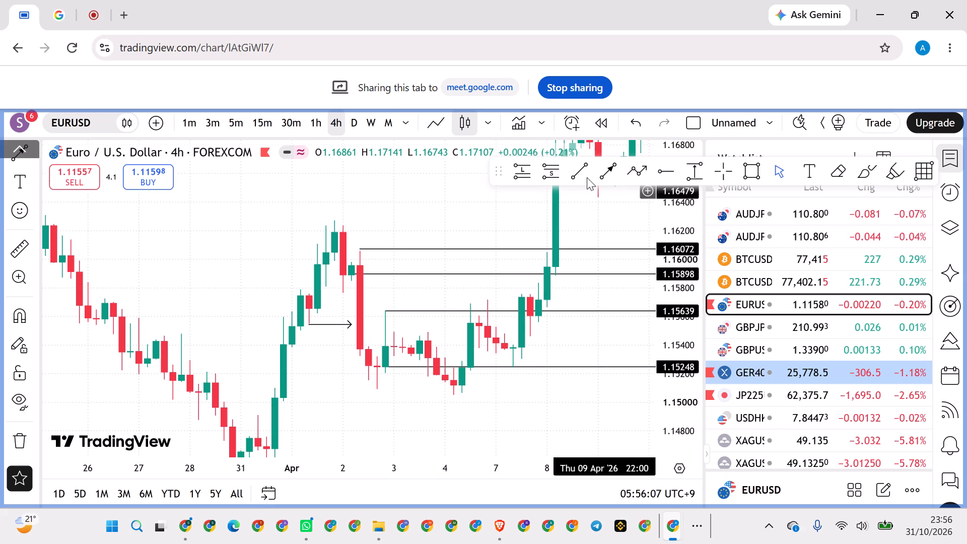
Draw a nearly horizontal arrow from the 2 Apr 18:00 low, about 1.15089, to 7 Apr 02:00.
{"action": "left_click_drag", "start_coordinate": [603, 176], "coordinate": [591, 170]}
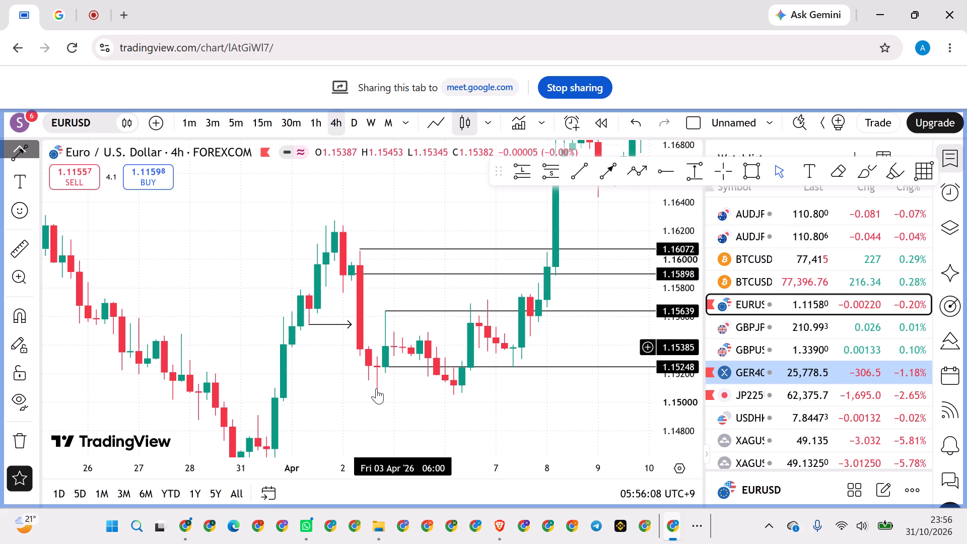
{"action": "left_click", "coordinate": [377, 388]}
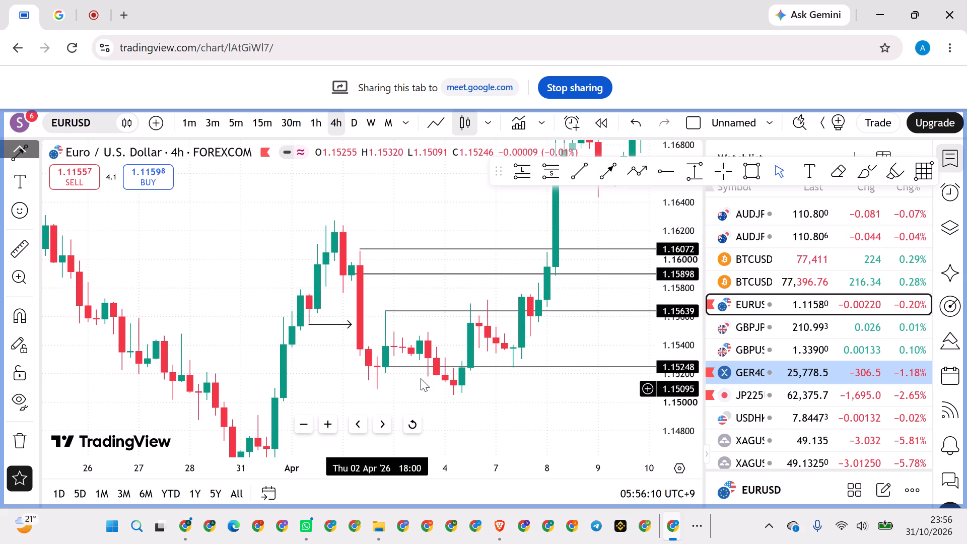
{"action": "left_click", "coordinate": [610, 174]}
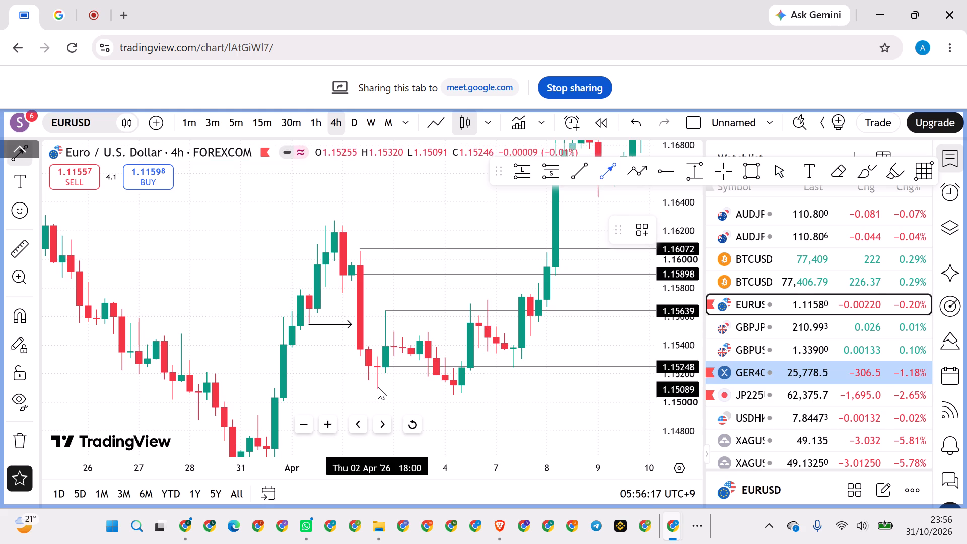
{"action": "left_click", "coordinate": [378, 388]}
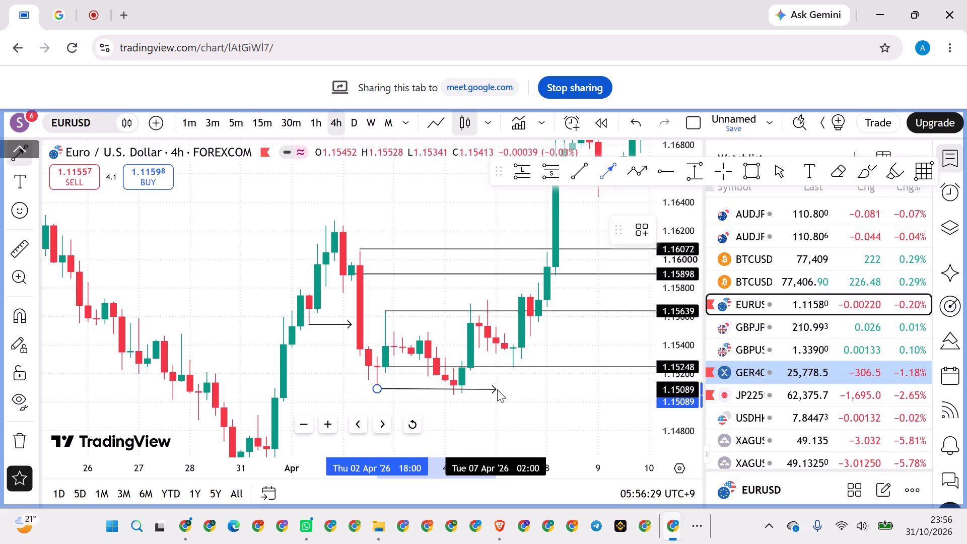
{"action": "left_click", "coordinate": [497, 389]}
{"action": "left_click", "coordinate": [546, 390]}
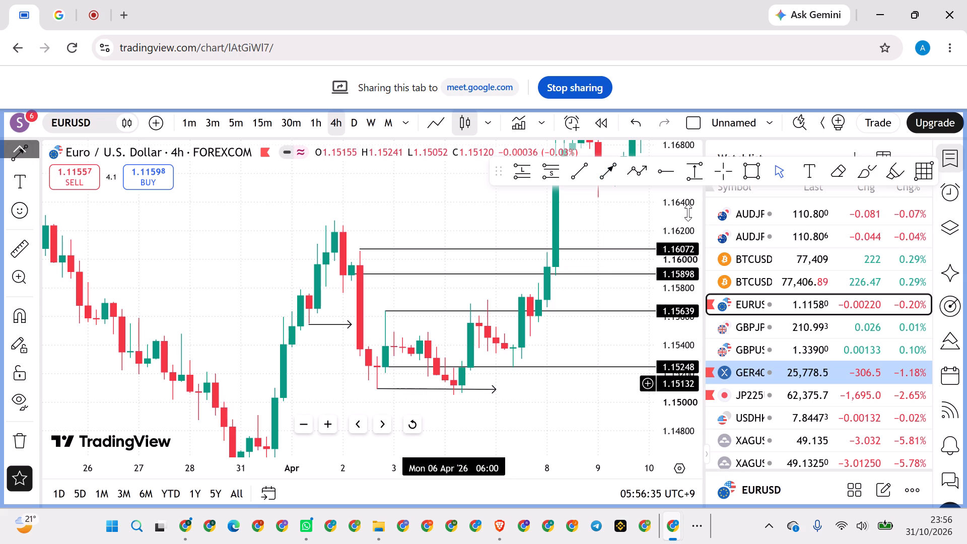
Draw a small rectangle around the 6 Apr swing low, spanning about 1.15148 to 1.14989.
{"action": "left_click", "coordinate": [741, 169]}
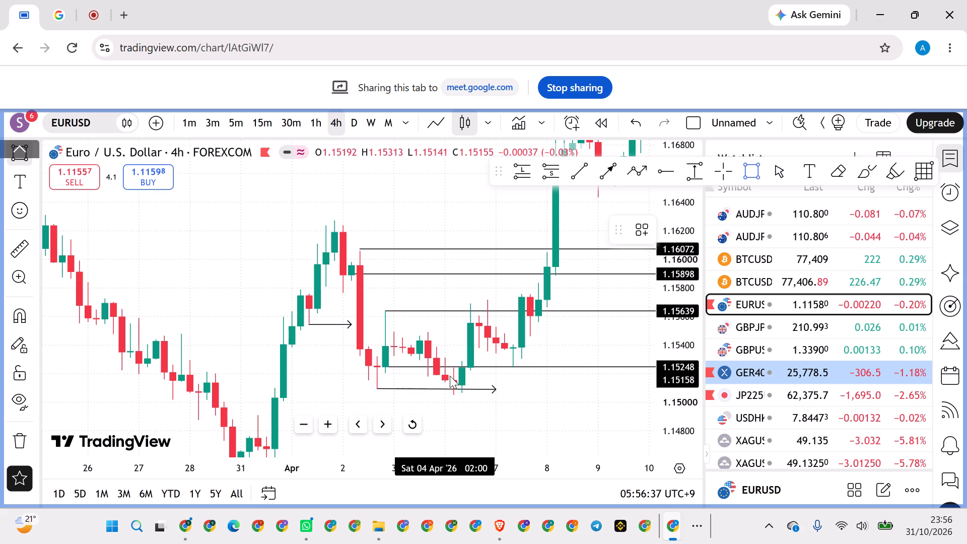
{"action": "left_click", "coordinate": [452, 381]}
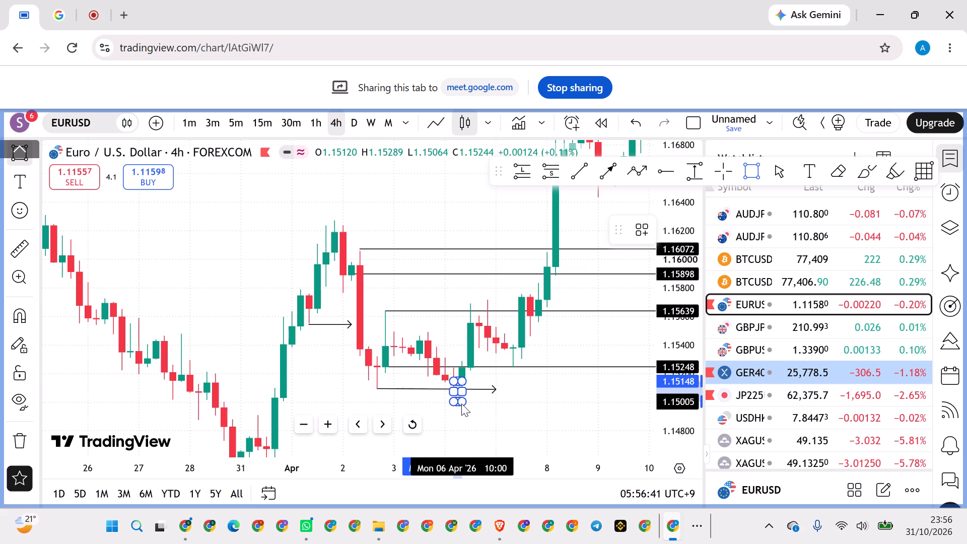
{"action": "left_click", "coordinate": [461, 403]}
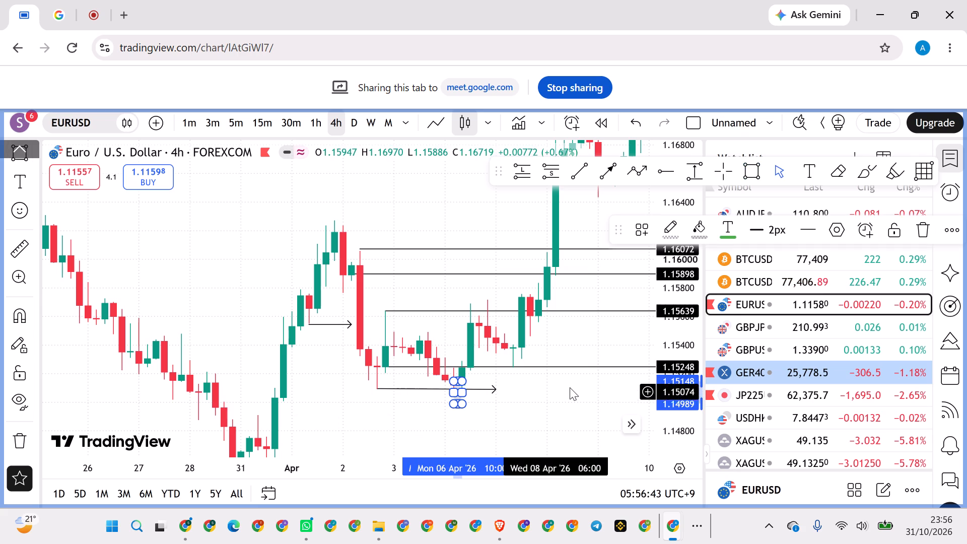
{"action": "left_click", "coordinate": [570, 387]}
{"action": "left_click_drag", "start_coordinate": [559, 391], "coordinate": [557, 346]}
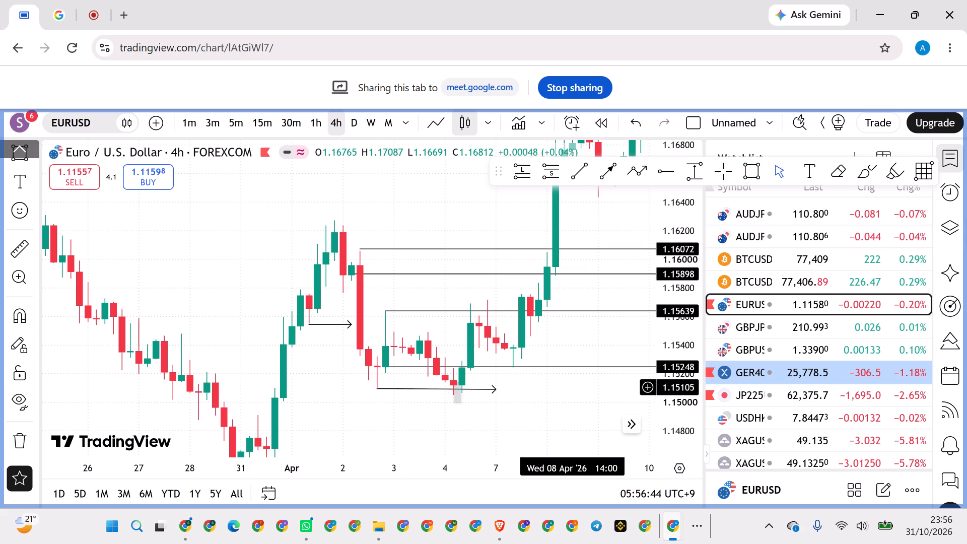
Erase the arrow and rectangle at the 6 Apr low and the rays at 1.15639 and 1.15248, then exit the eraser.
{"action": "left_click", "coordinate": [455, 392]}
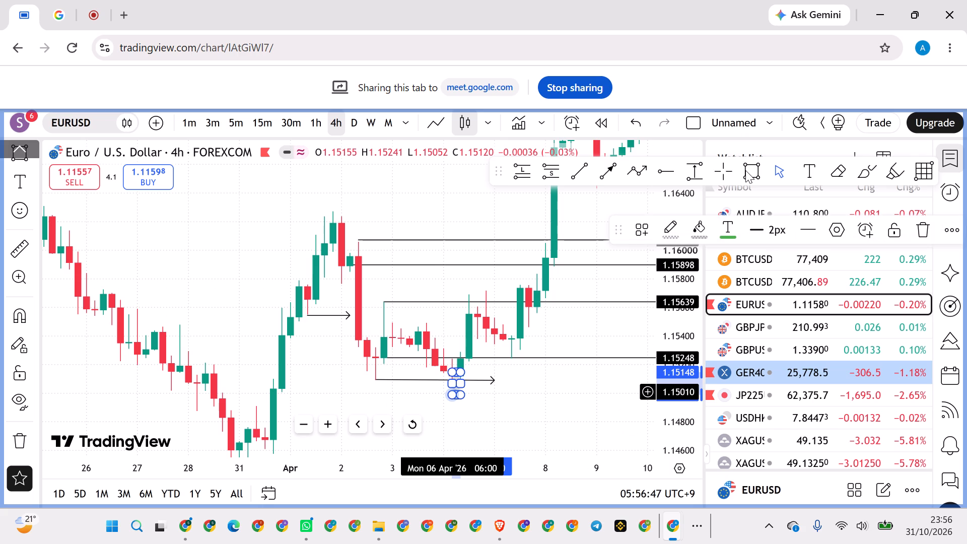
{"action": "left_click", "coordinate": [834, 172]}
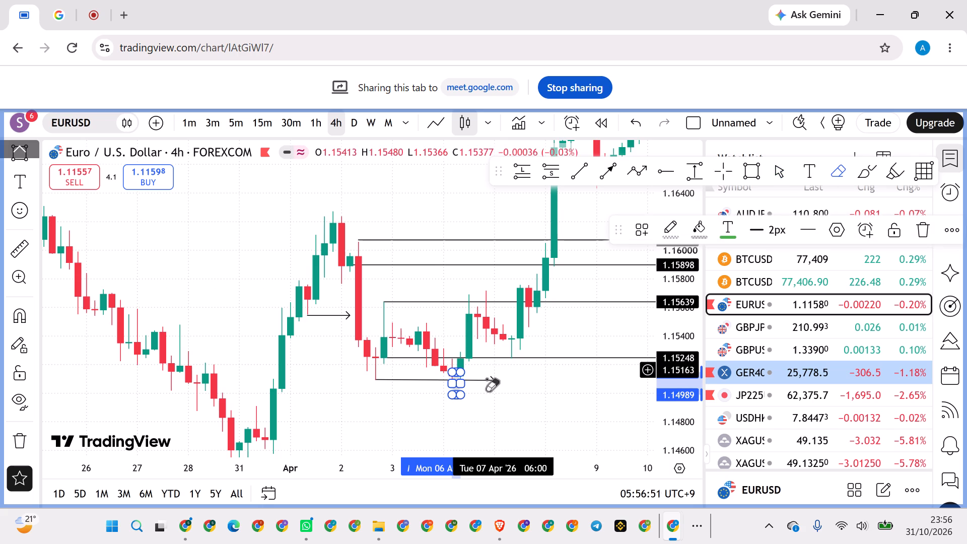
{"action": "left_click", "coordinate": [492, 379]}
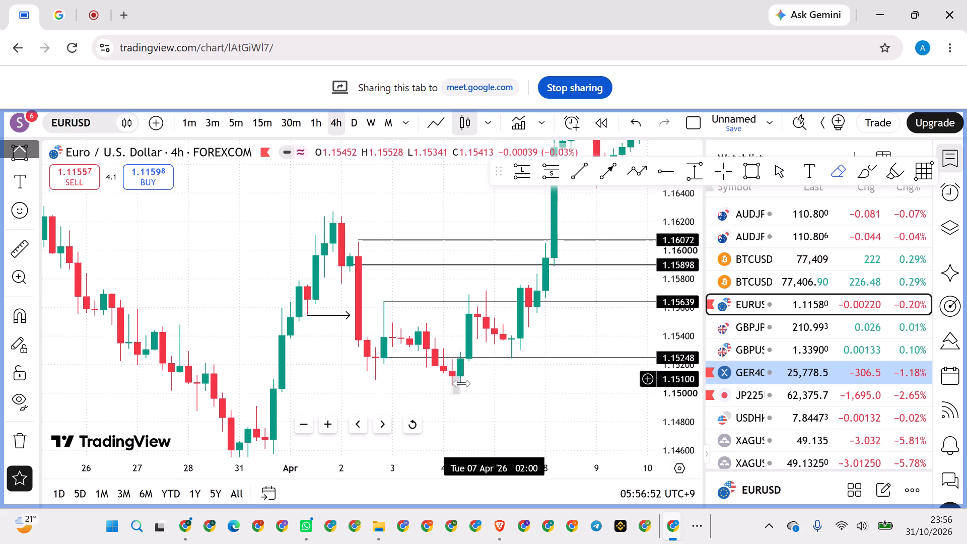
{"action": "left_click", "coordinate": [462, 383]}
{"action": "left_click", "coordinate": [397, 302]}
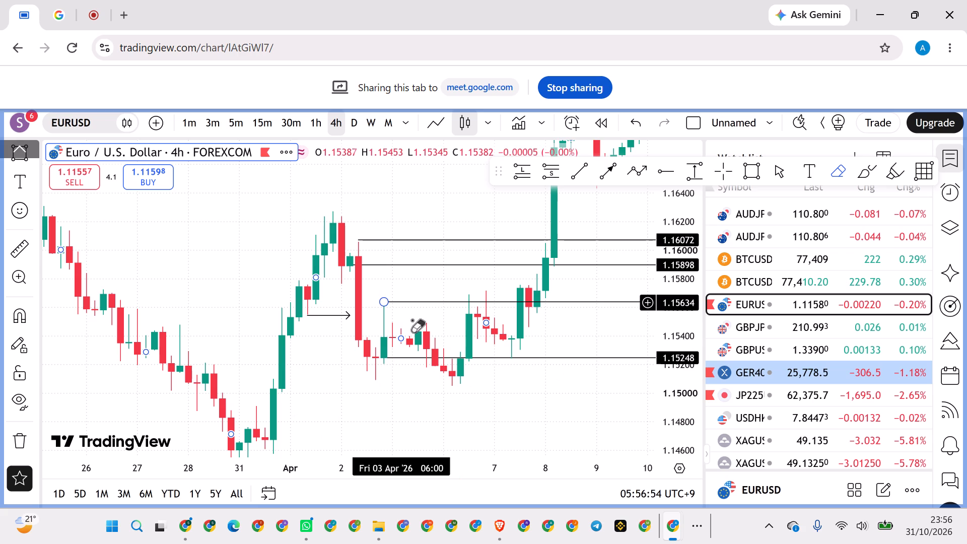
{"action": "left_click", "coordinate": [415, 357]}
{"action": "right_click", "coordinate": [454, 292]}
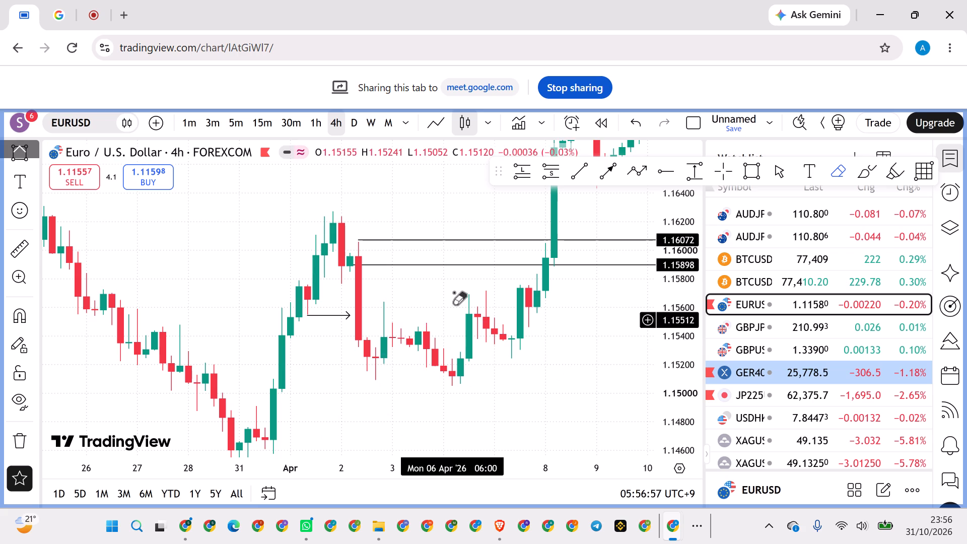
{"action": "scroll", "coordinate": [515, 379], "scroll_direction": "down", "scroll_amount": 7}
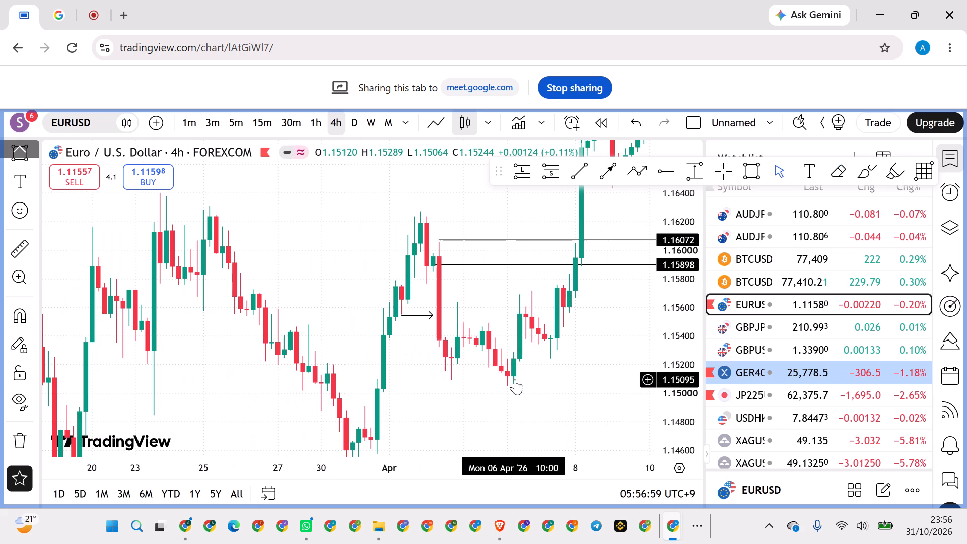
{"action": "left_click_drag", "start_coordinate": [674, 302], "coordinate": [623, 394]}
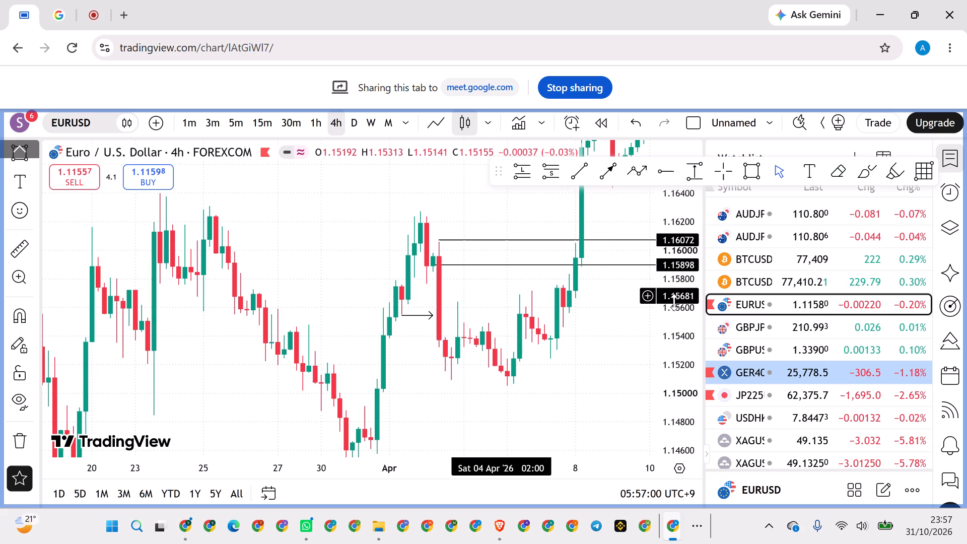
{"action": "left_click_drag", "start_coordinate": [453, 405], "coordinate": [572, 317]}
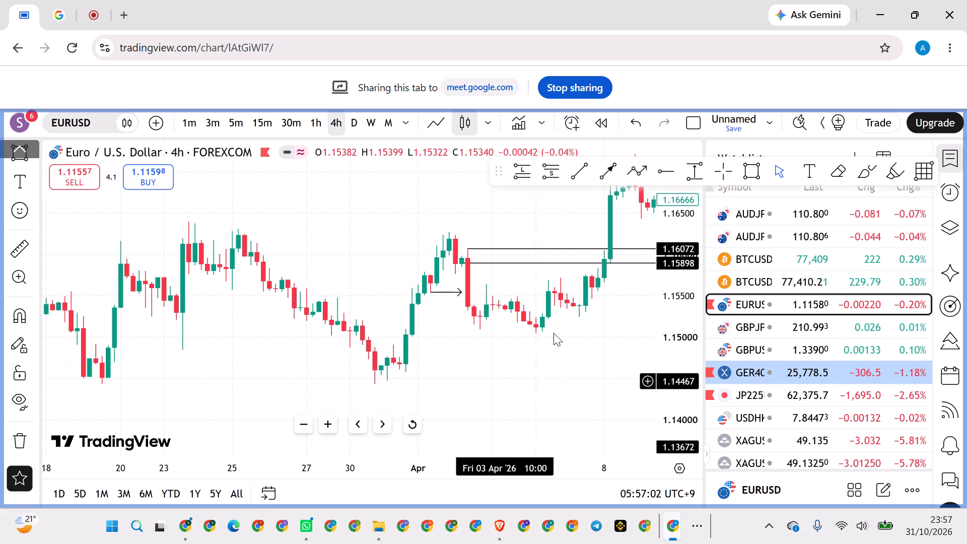
Move the existing horizontal arrow from the 1 Apr candles down to the 30 Mar swing high, at about 1.15213.
{"action": "scroll", "coordinate": [668, 348], "scroll_direction": "up", "scroll_amount": 20}
{"action": "scroll", "coordinate": [668, 348], "scroll_direction": "up", "scroll_amount": 10}
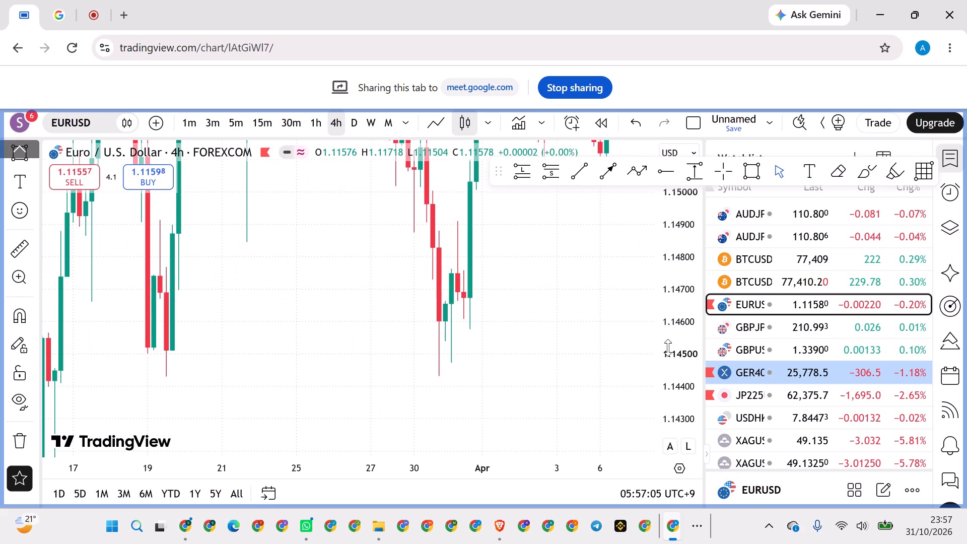
{"action": "scroll", "coordinate": [671, 345], "scroll_direction": "down", "scroll_amount": 3}
{"action": "left_click_drag", "start_coordinate": [574, 240], "coordinate": [535, 306]}
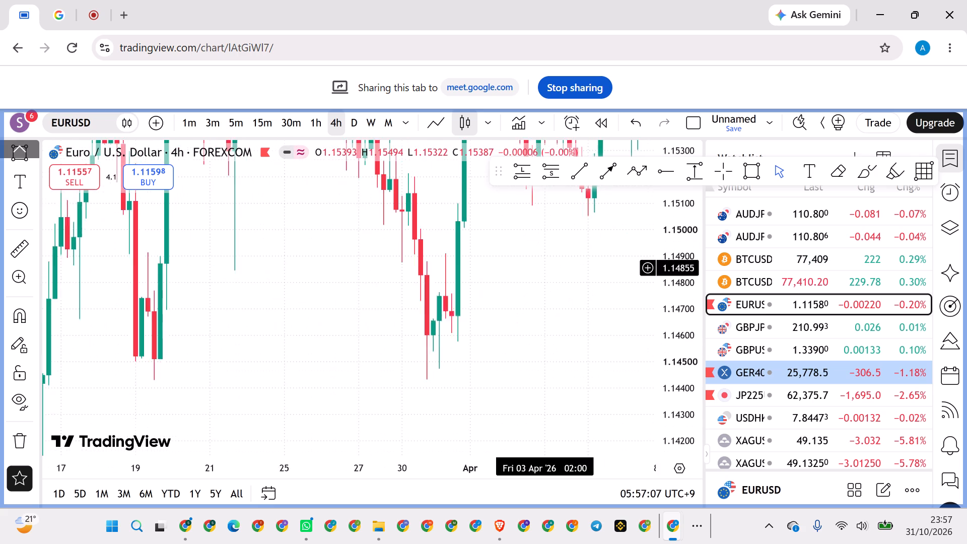
{"action": "left_click_drag", "start_coordinate": [535, 306], "coordinate": [517, 386]}
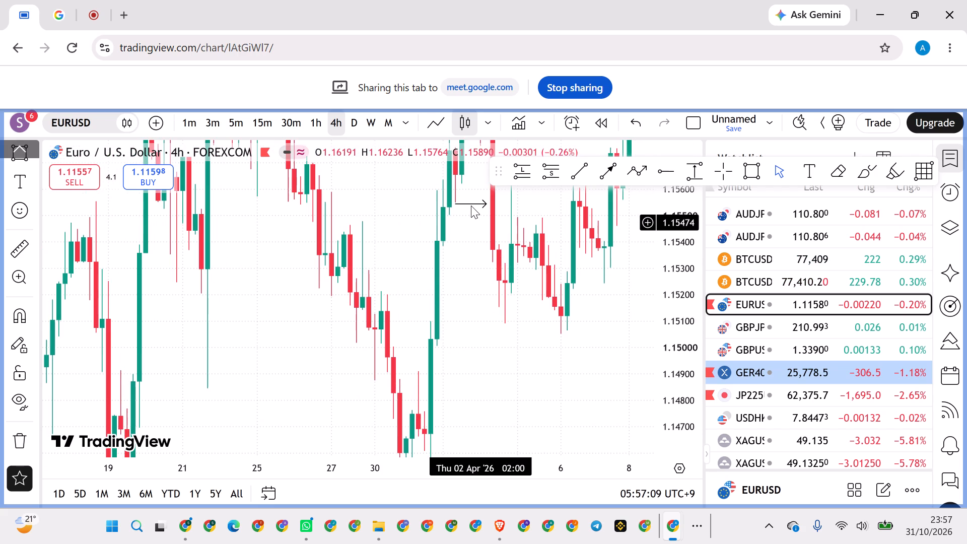
{"action": "left_click_drag", "start_coordinate": [469, 201], "coordinate": [396, 285]}
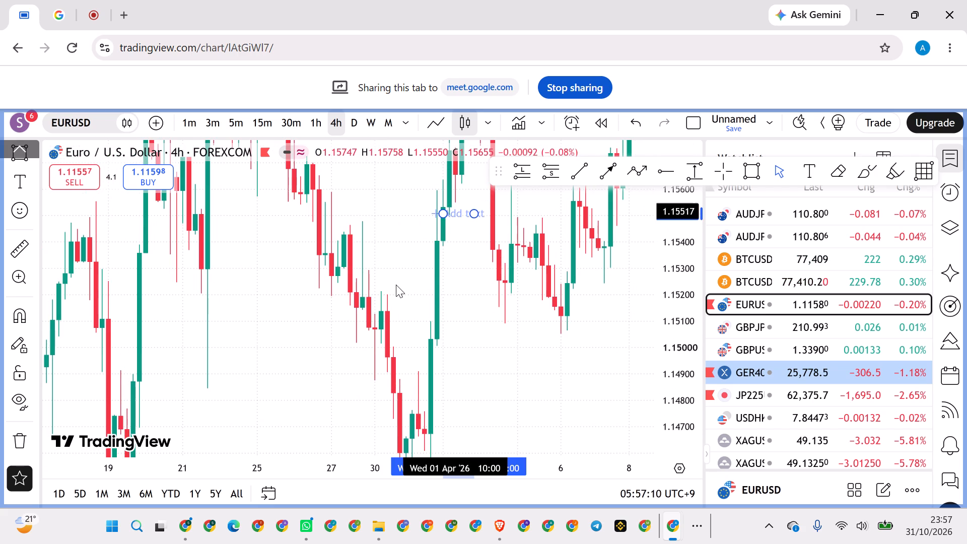
{"action": "left_click_drag", "start_coordinate": [396, 285], "coordinate": [374, 301]}
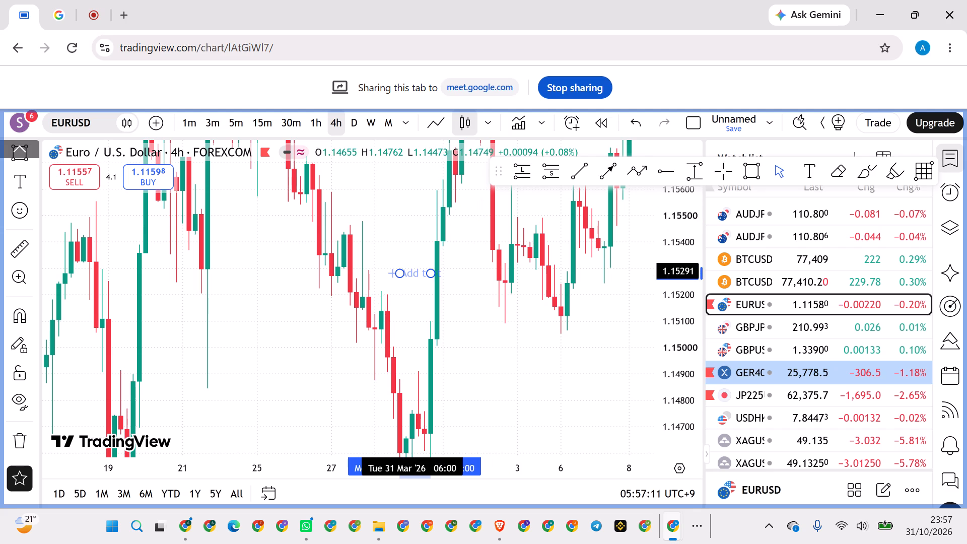
{"action": "left_click_drag", "start_coordinate": [374, 301], "coordinate": [392, 293]}
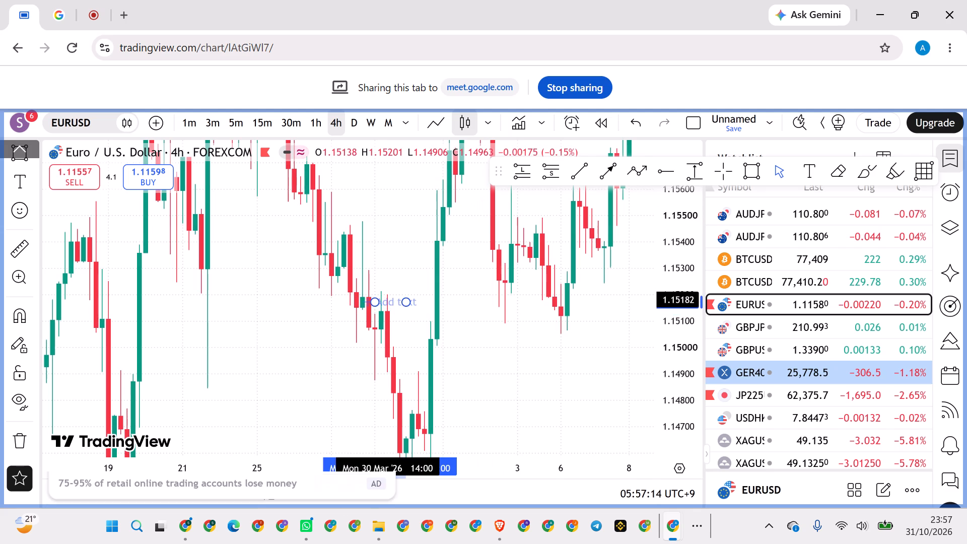
{"action": "left_click_drag", "start_coordinate": [392, 293], "coordinate": [400, 291]}
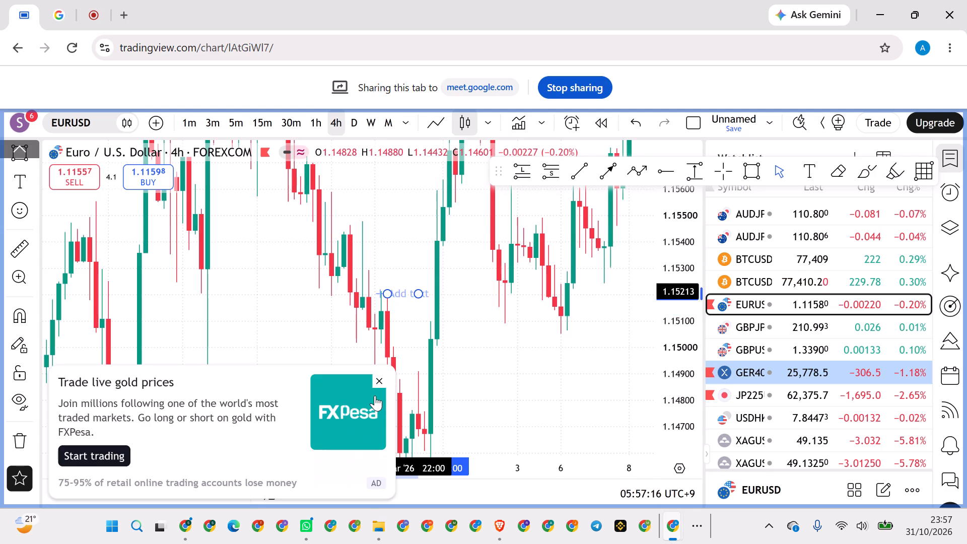
{"action": "left_click", "coordinate": [385, 381]}
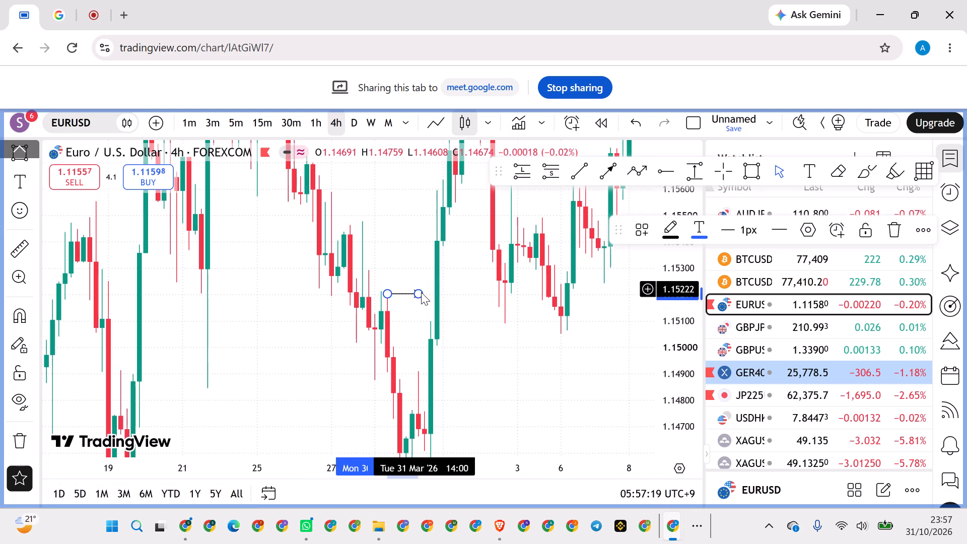
Adjust both ends of the arrow so it runs horizontally at about 1.15215 from 30 Mar 10:00 to 31 Mar 18:00.
{"action": "left_click_drag", "start_coordinate": [421, 292], "coordinate": [432, 292]}
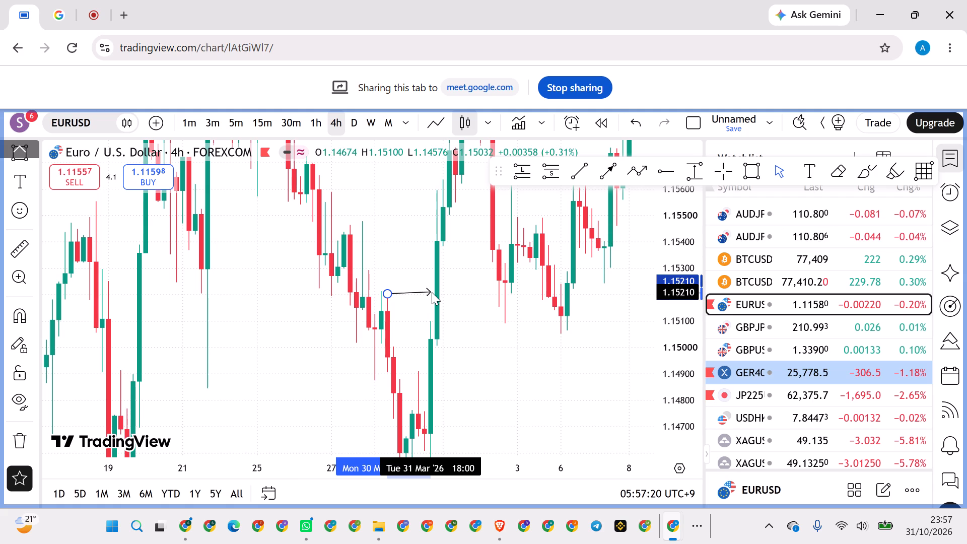
{"action": "left_click_drag", "start_coordinate": [432, 292], "coordinate": [430, 296]}
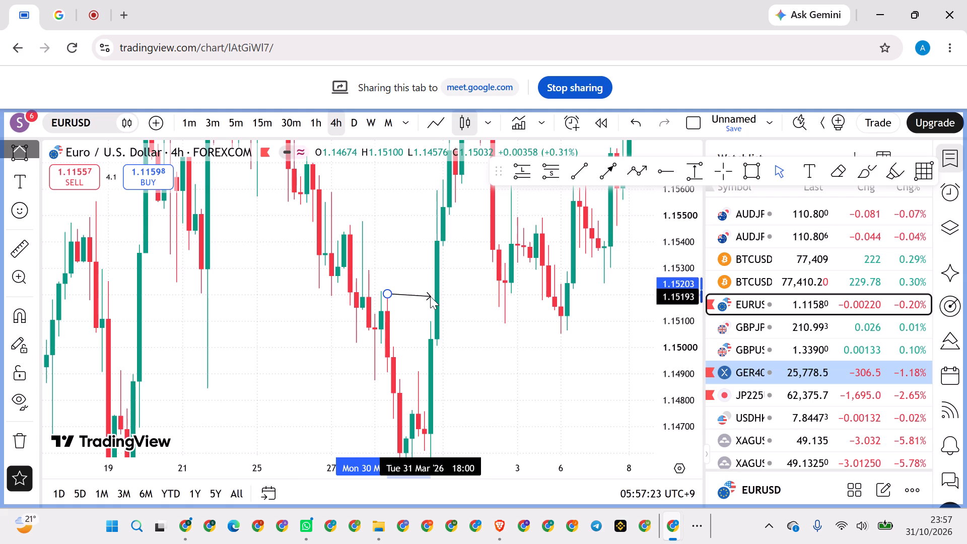
{"action": "left_click_drag", "start_coordinate": [430, 296], "coordinate": [430, 295]}
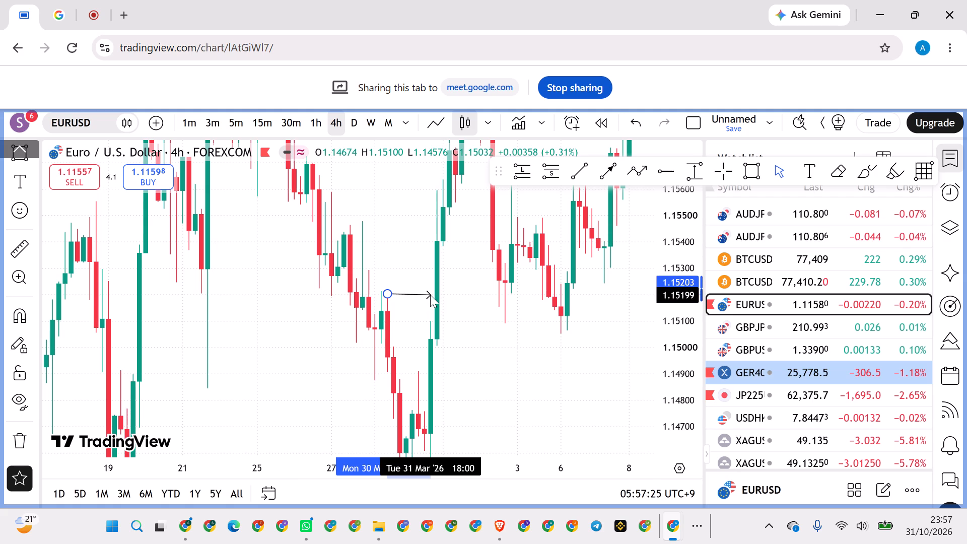
{"action": "left_click", "coordinate": [453, 323]}
{"action": "left_click_drag", "start_coordinate": [684, 267], "coordinate": [655, 350]}
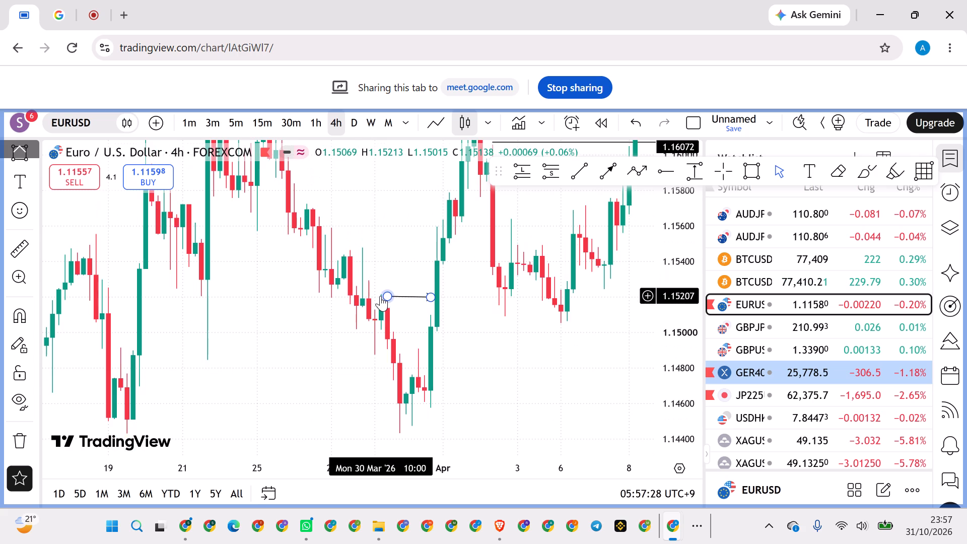
{"action": "left_click_drag", "start_coordinate": [385, 296], "coordinate": [380, 294]}
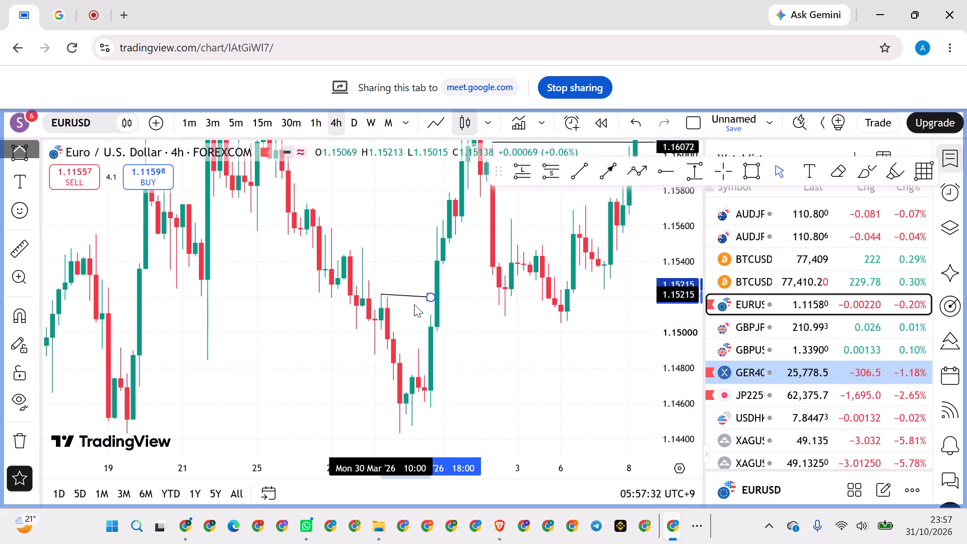
{"action": "left_click_drag", "start_coordinate": [435, 299], "coordinate": [436, 289]}
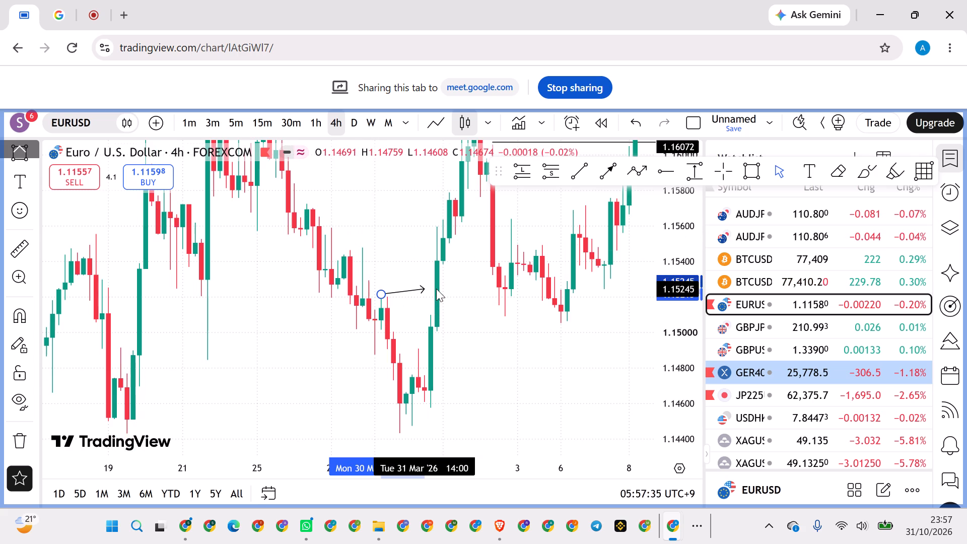
{"action": "left_click_drag", "start_coordinate": [436, 289], "coordinate": [434, 292]}
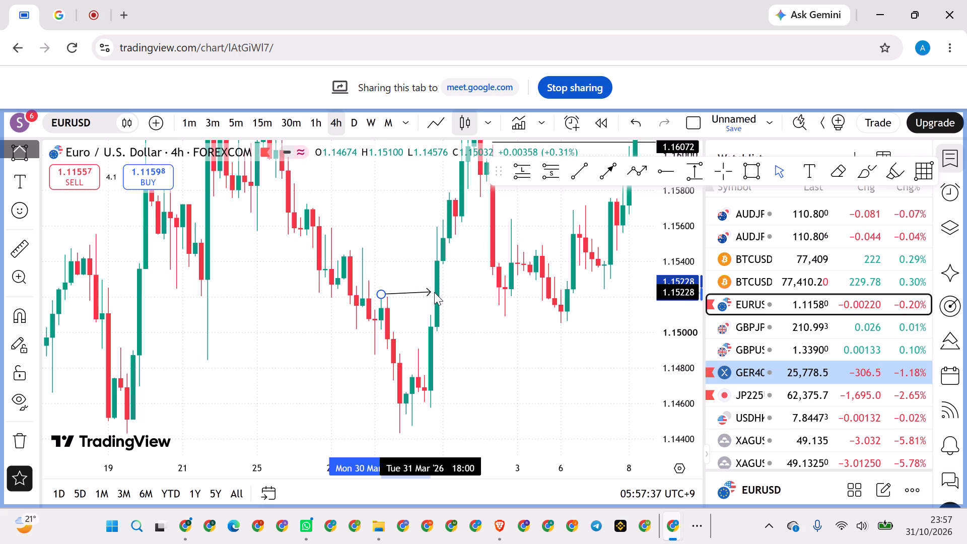
{"action": "left_click_drag", "start_coordinate": [434, 292], "coordinate": [440, 296]}
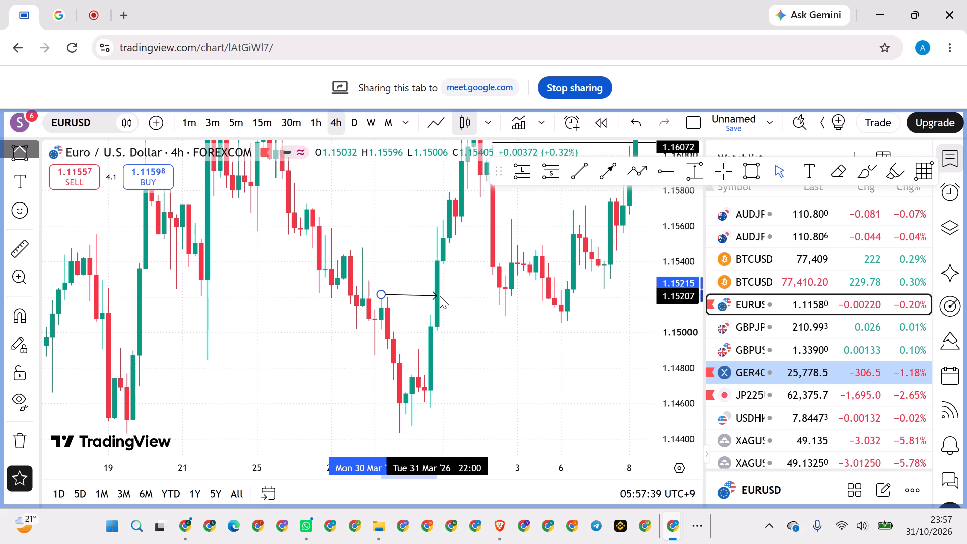
{"action": "left_click_drag", "start_coordinate": [440, 296], "coordinate": [432, 294]}
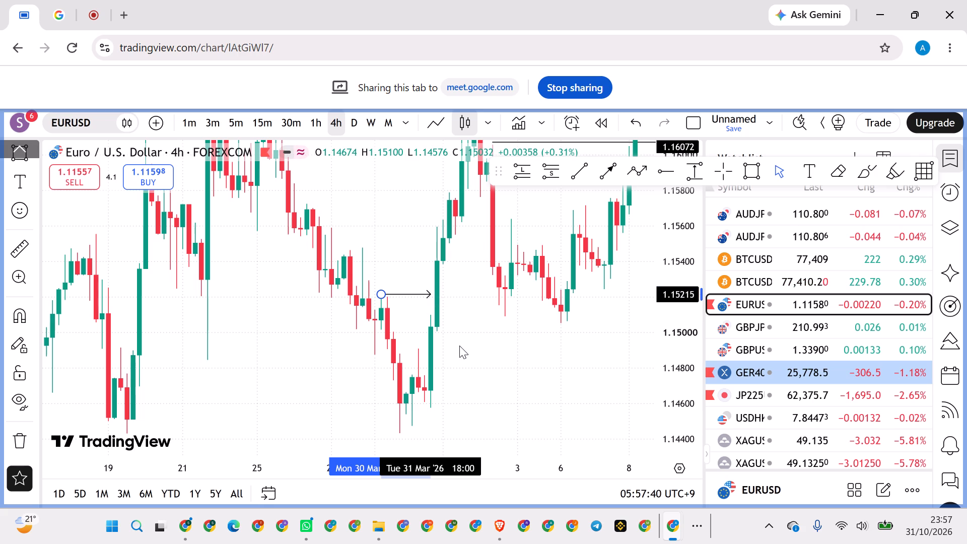
{"action": "left_click", "coordinate": [459, 346]}
Add two horizontal rays on 31 Mar, one at the 10:00 candle's high, about 1.14909, and one from 02:00 at about 1.14602.
{"action": "left_click_drag", "start_coordinate": [524, 363], "coordinate": [572, 298]}
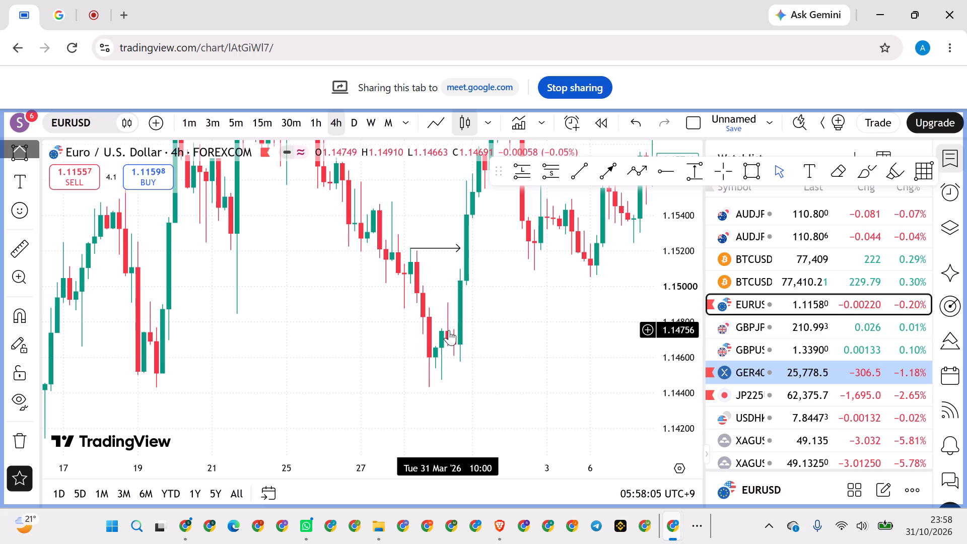
{"action": "left_click", "coordinate": [666, 171]}
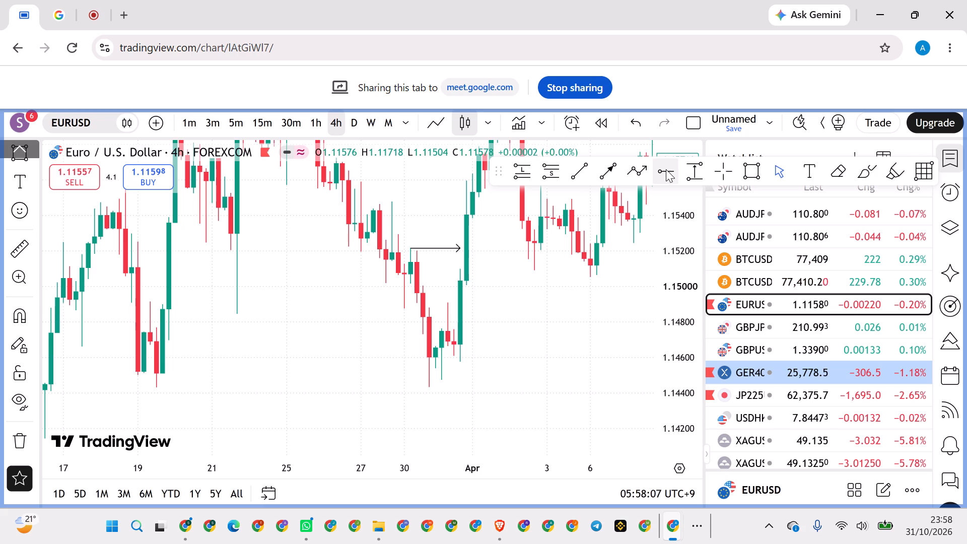
{"action": "left_click", "coordinate": [448, 303]}
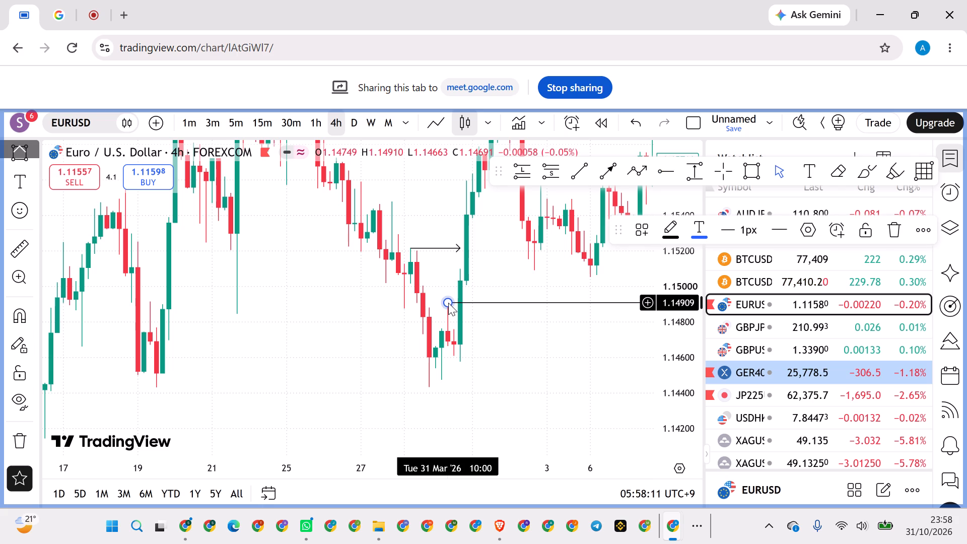
{"action": "left_click", "coordinate": [487, 334]}
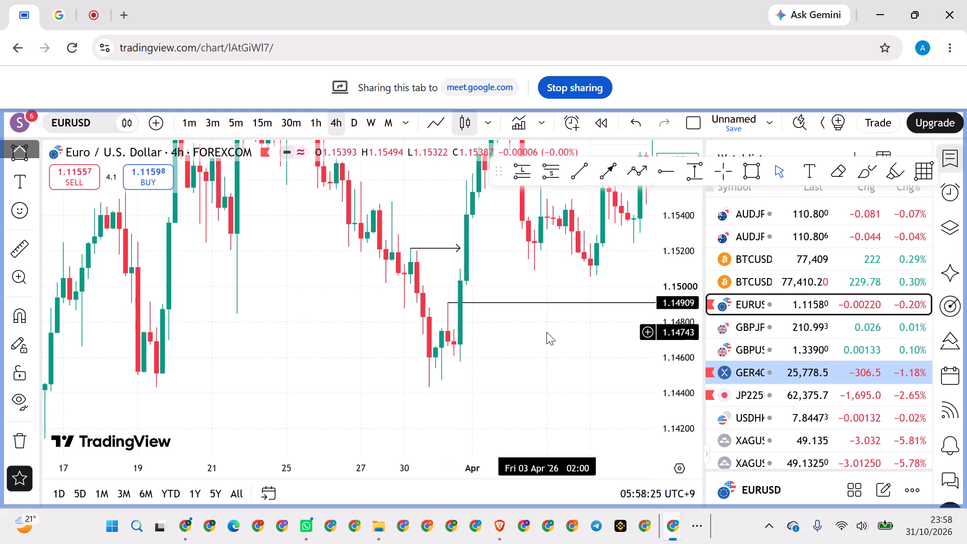
{"action": "left_click_drag", "start_coordinate": [564, 338], "coordinate": [555, 338]}
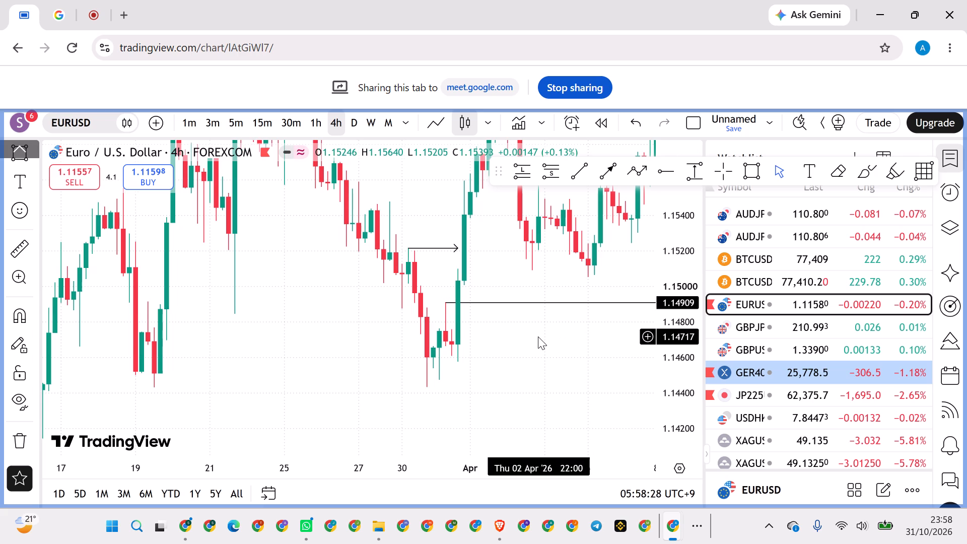
{"action": "left_click", "coordinate": [658, 173]}
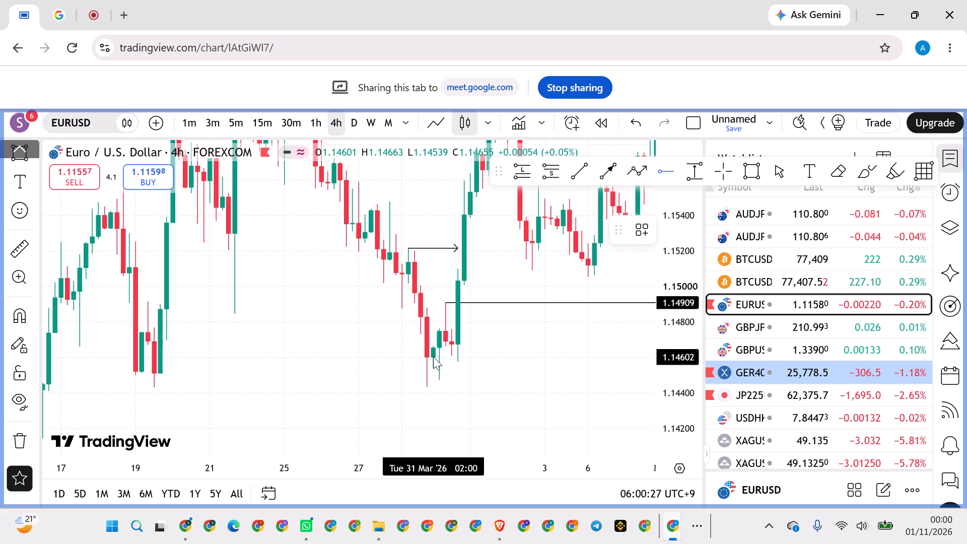
{"action": "left_click", "coordinate": [433, 357]}
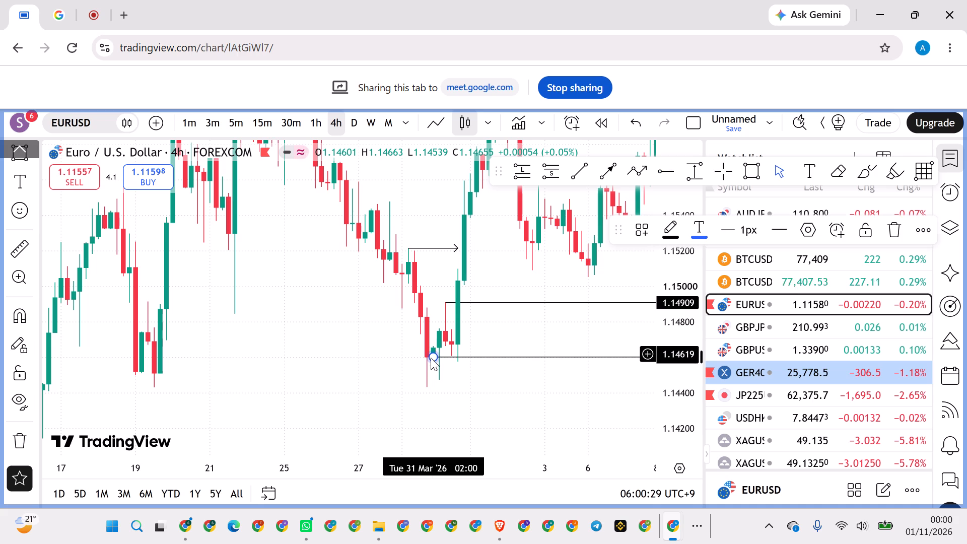
{"action": "left_click", "coordinate": [476, 395]}
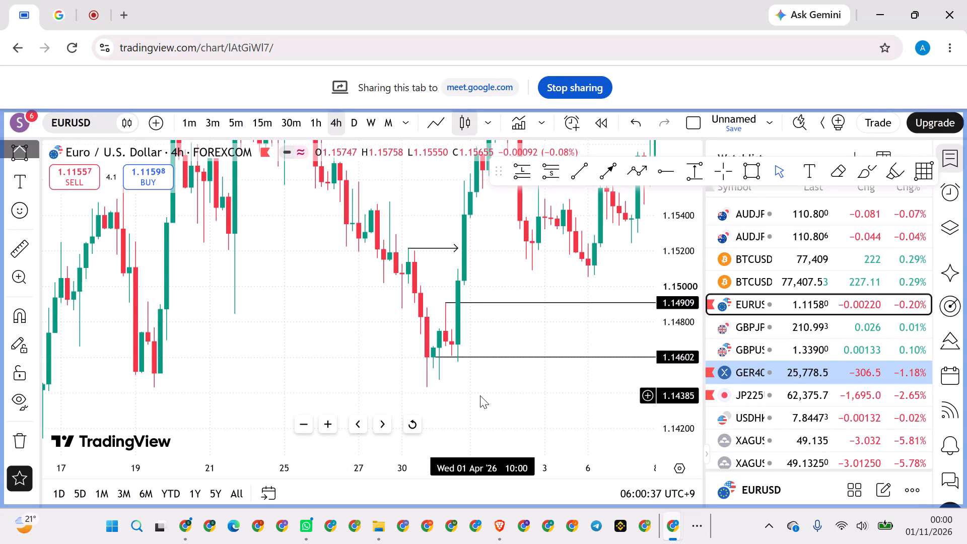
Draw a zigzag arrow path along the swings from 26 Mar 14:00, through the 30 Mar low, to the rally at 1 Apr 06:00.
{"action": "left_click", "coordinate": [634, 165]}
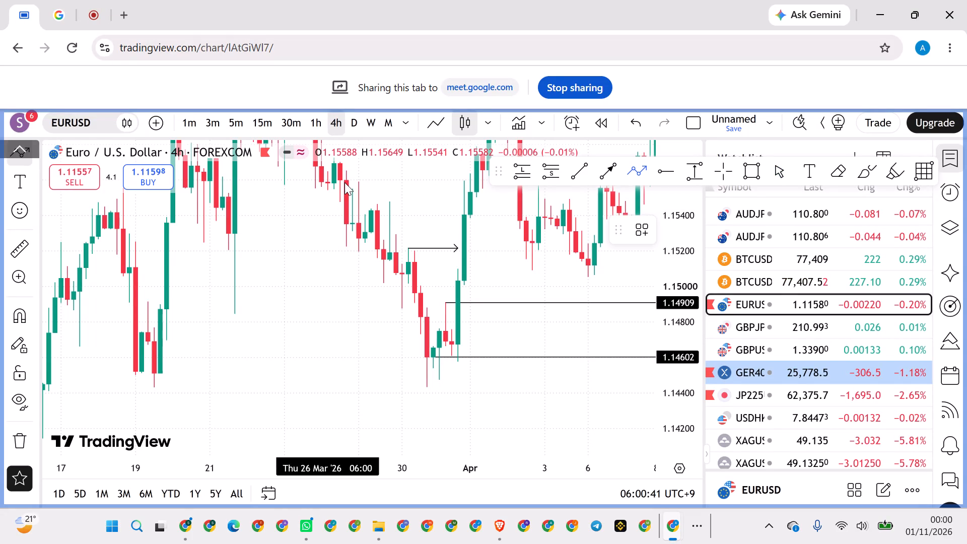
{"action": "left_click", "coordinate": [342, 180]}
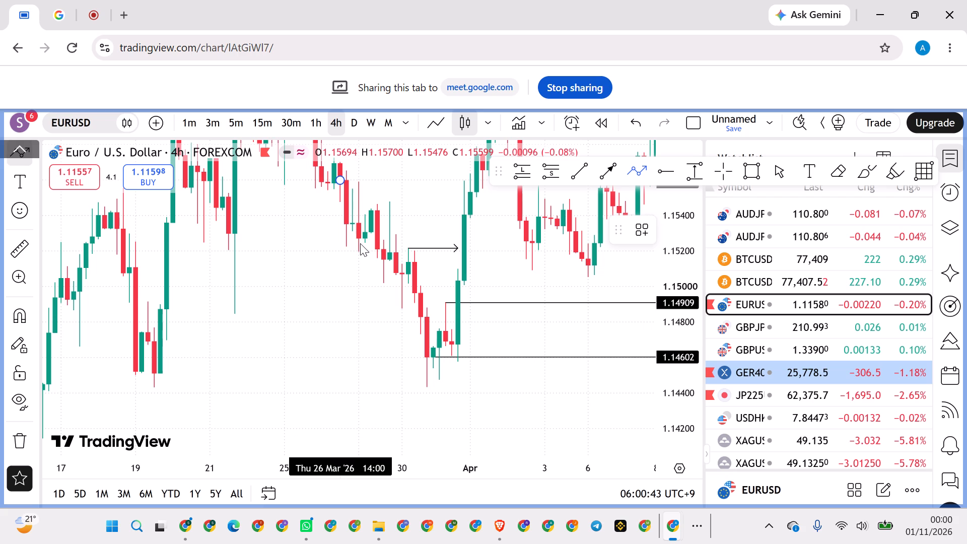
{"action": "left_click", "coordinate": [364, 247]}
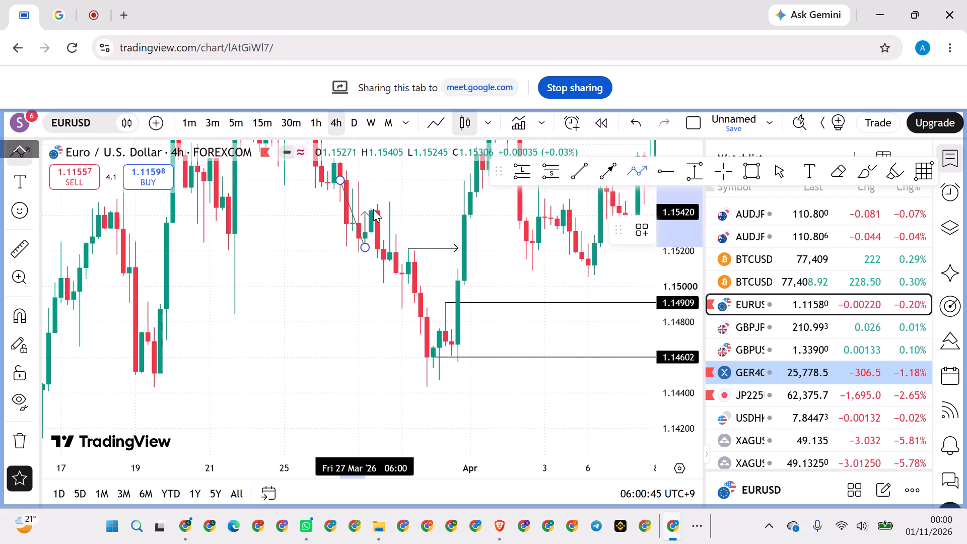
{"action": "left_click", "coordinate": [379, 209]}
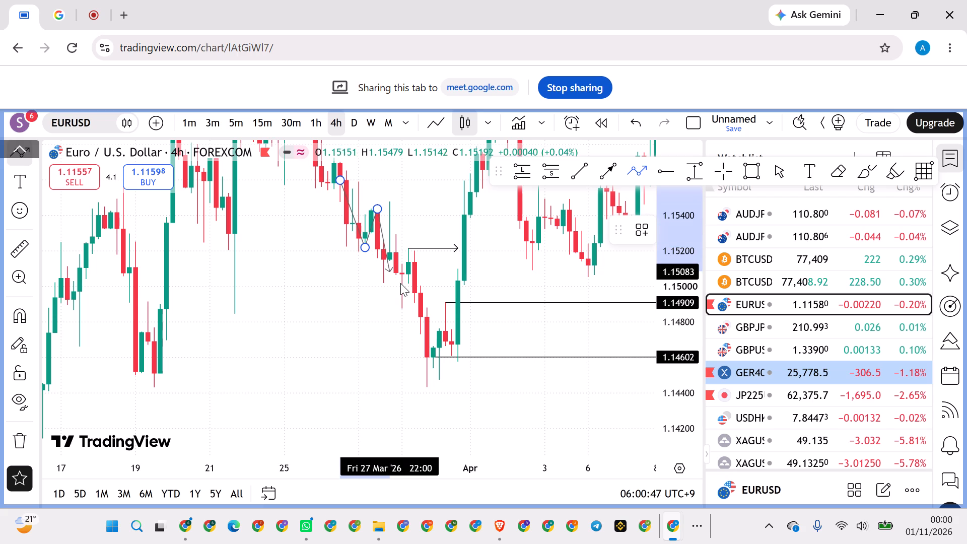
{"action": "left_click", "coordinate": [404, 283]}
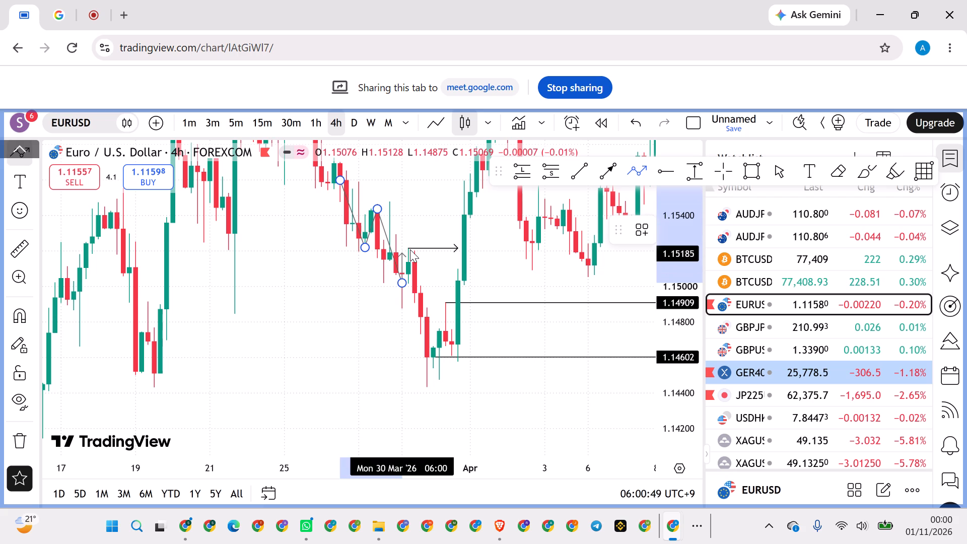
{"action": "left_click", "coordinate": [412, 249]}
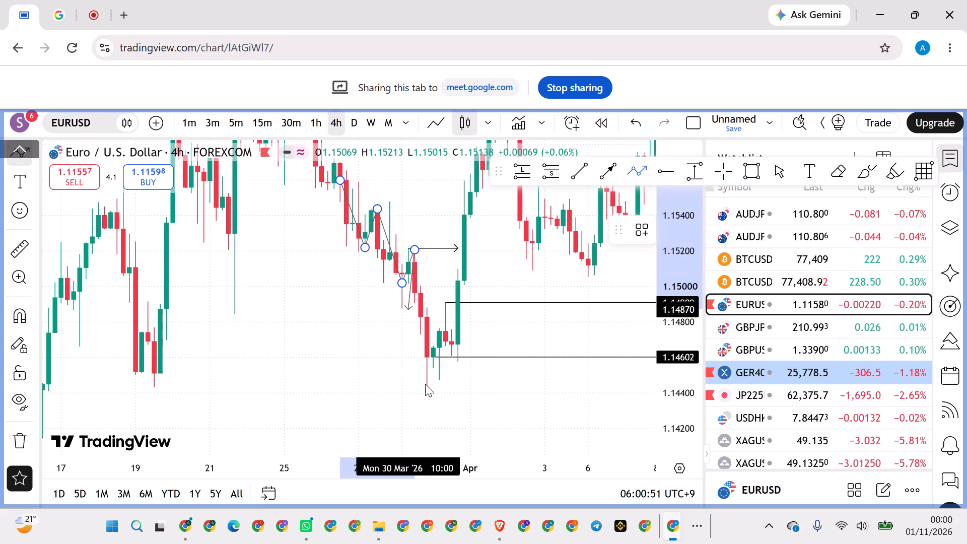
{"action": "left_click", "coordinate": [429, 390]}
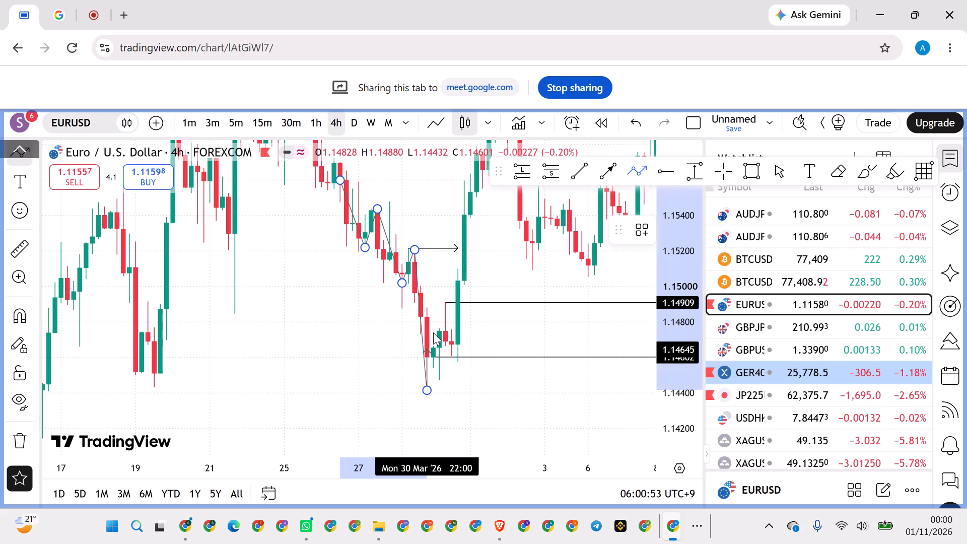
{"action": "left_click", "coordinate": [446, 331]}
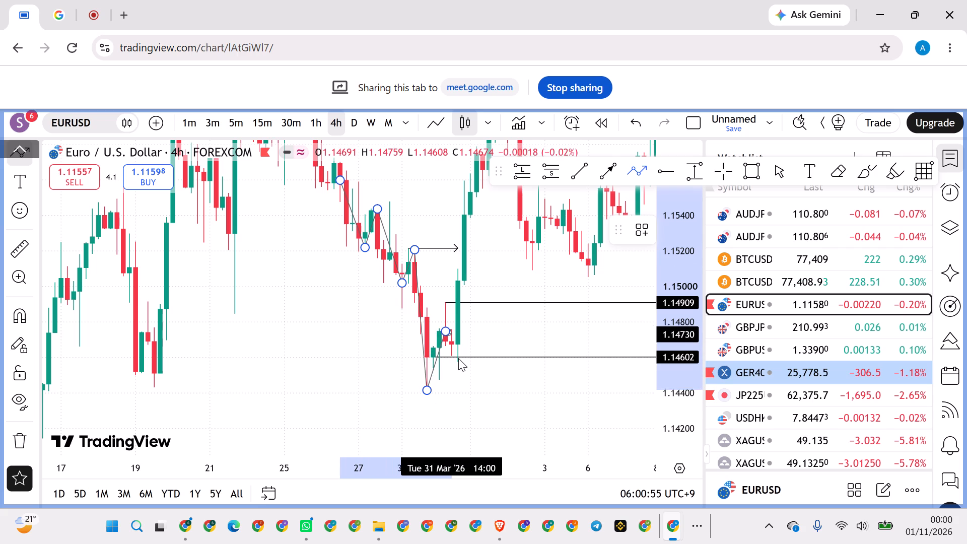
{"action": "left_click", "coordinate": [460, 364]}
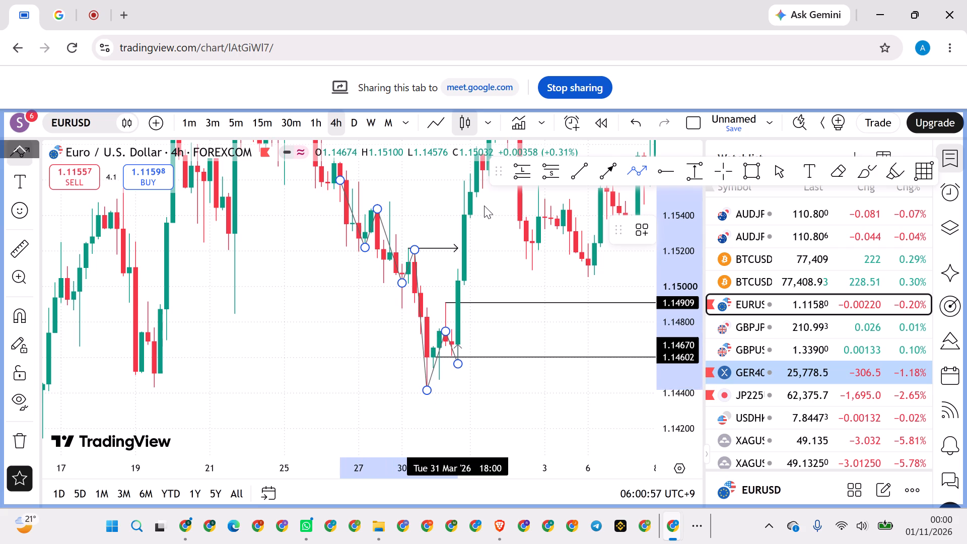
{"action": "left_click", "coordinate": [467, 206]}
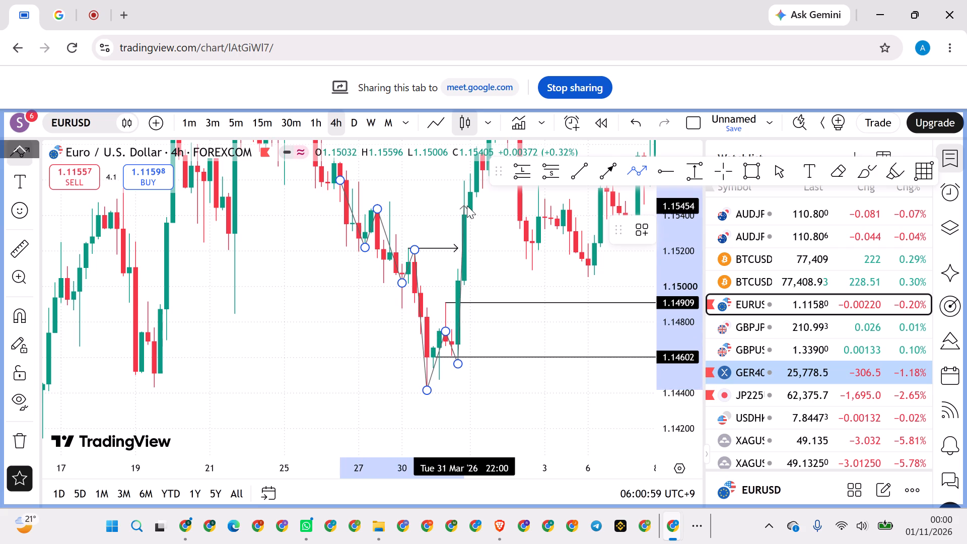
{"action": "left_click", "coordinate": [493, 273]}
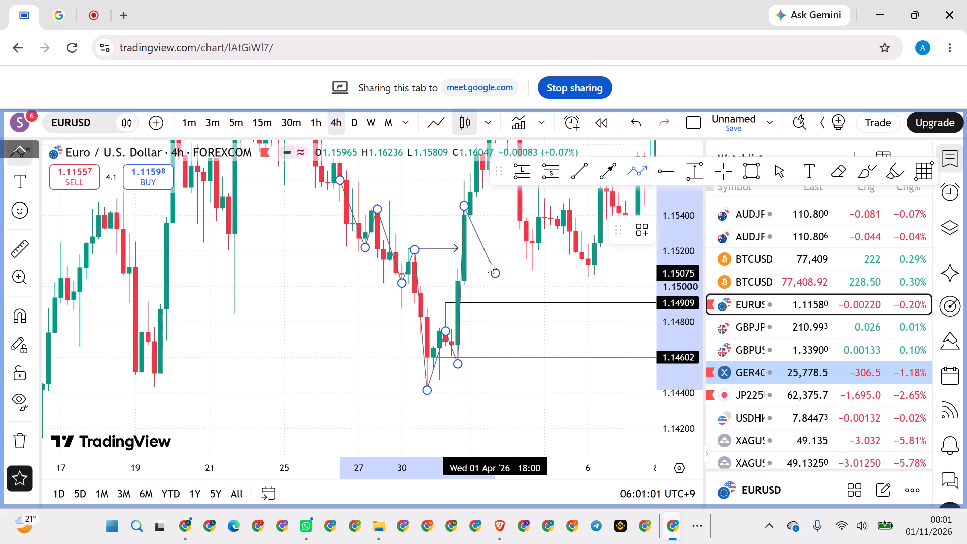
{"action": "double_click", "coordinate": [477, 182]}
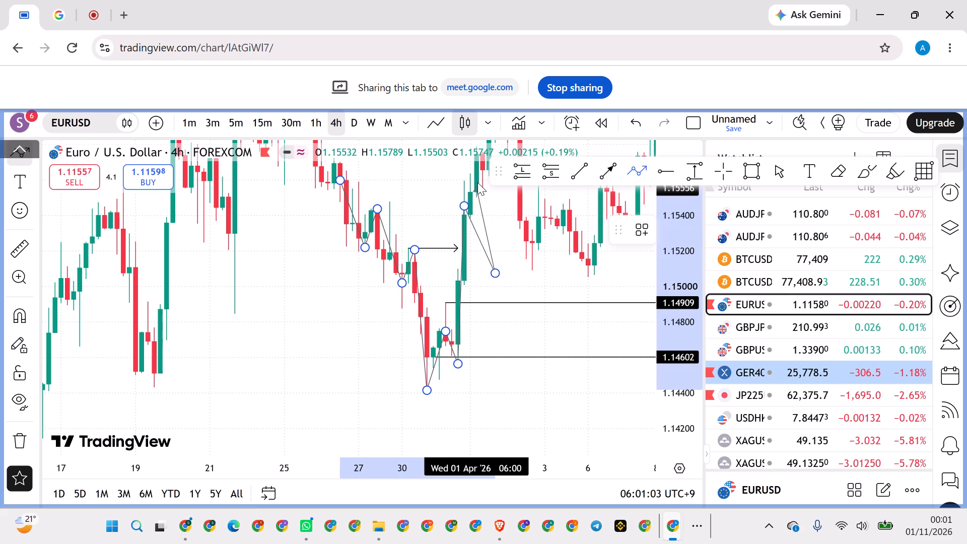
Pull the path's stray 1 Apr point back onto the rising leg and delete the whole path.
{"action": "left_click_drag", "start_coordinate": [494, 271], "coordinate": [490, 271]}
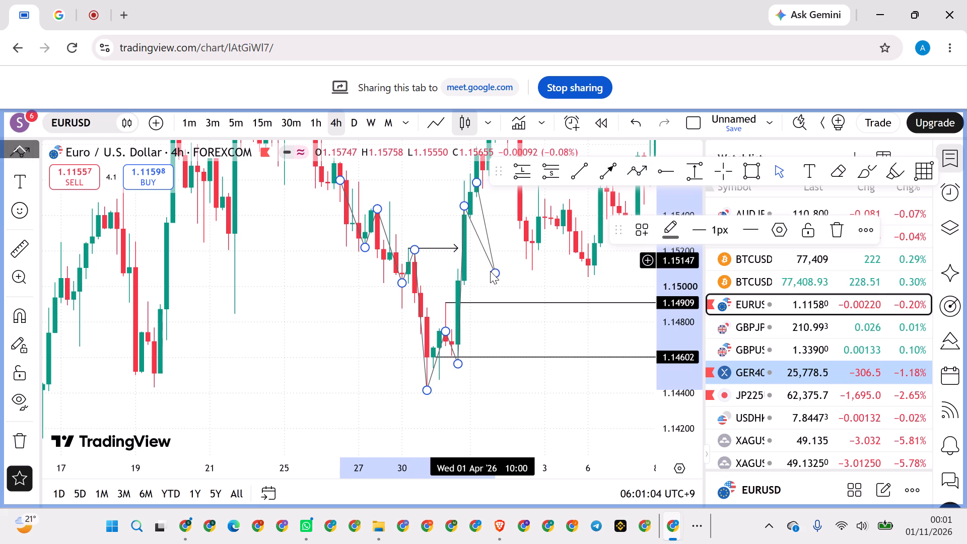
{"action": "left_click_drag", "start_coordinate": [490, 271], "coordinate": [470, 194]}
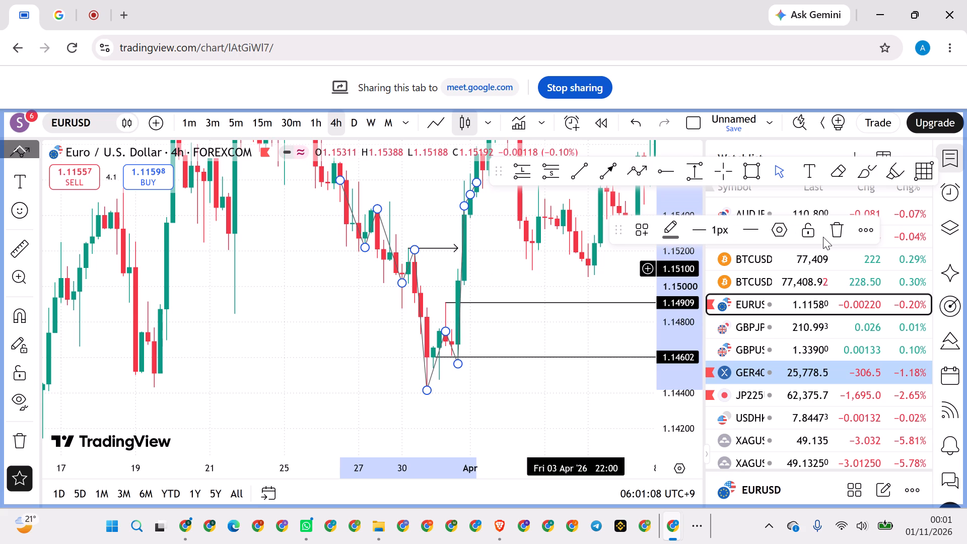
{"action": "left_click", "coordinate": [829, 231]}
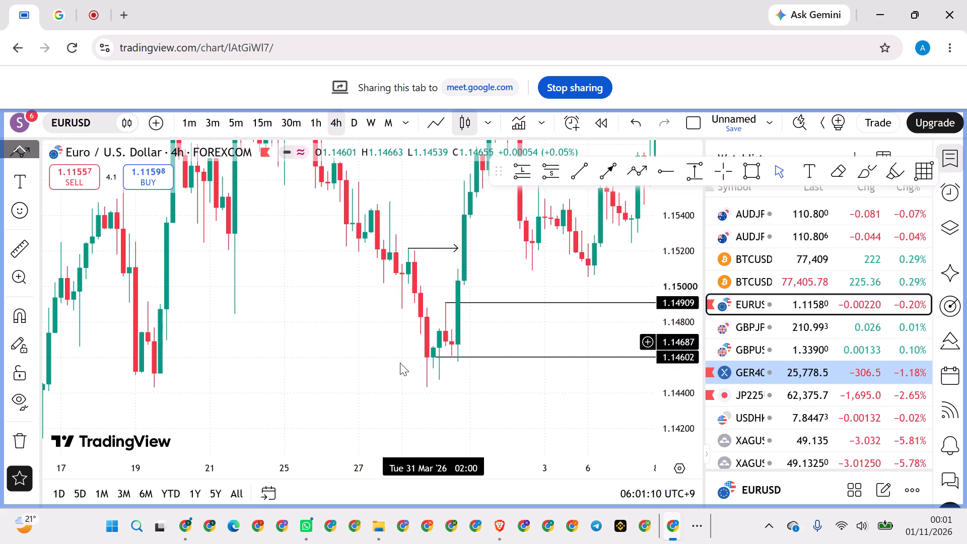
Move the lower horizontal ray to the low of the 31 Mar 18:00 candle, at about 1.14577.
{"action": "left_click_drag", "start_coordinate": [370, 342], "coordinate": [329, 340]}
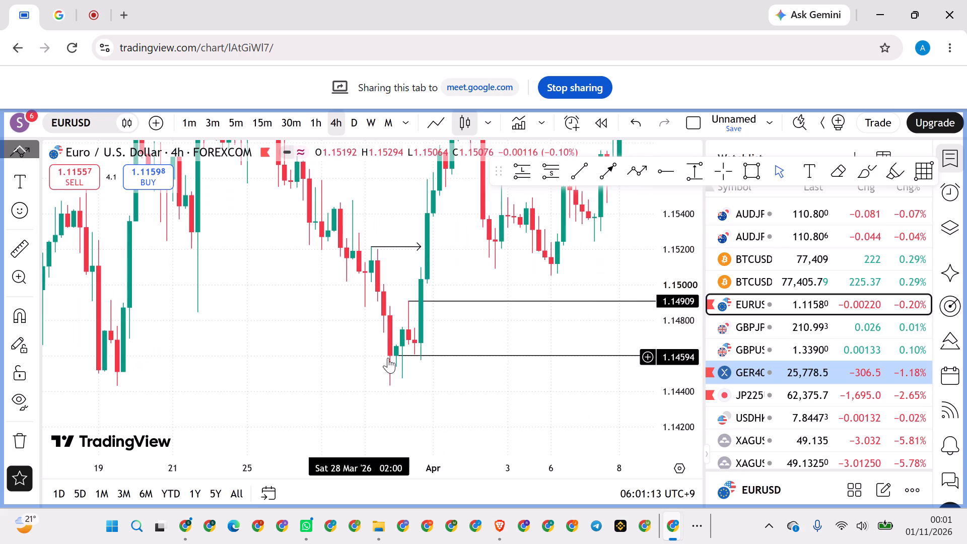
{"action": "left_click_drag", "start_coordinate": [396, 356], "coordinate": [438, 362]}
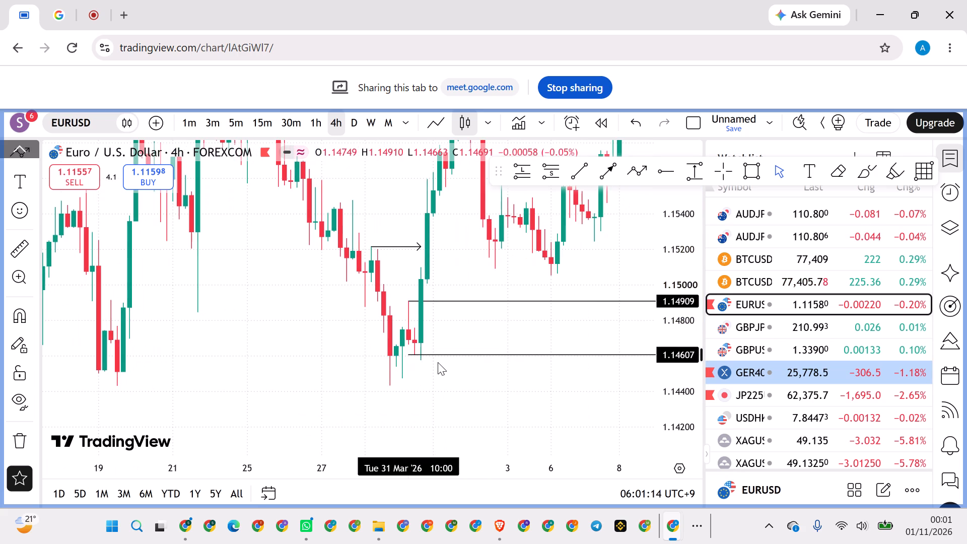
{"action": "left_click_drag", "start_coordinate": [438, 362], "coordinate": [420, 362]}
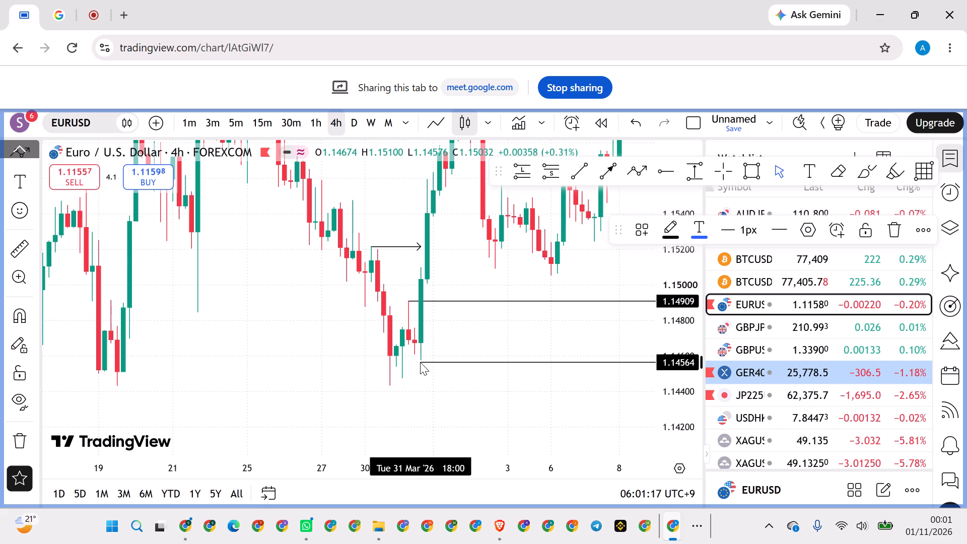
{"action": "left_click_drag", "start_coordinate": [420, 362], "coordinate": [416, 357]}
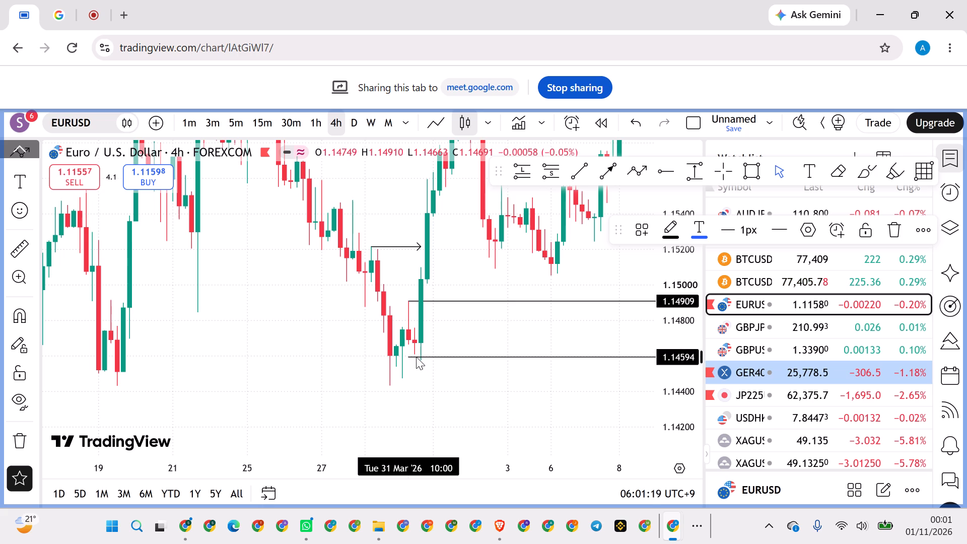
{"action": "left_click_drag", "start_coordinate": [416, 357], "coordinate": [421, 360]}
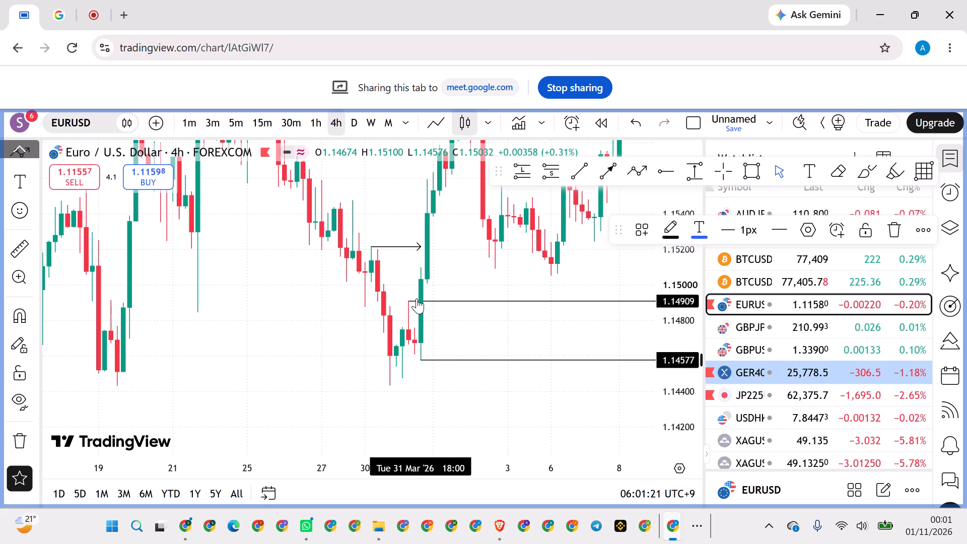
Move the upper horizontal ray down to start at 31 Mar 06:00, at about 1.14747.
{"action": "left_click_drag", "start_coordinate": [407, 301], "coordinate": [415, 329]}
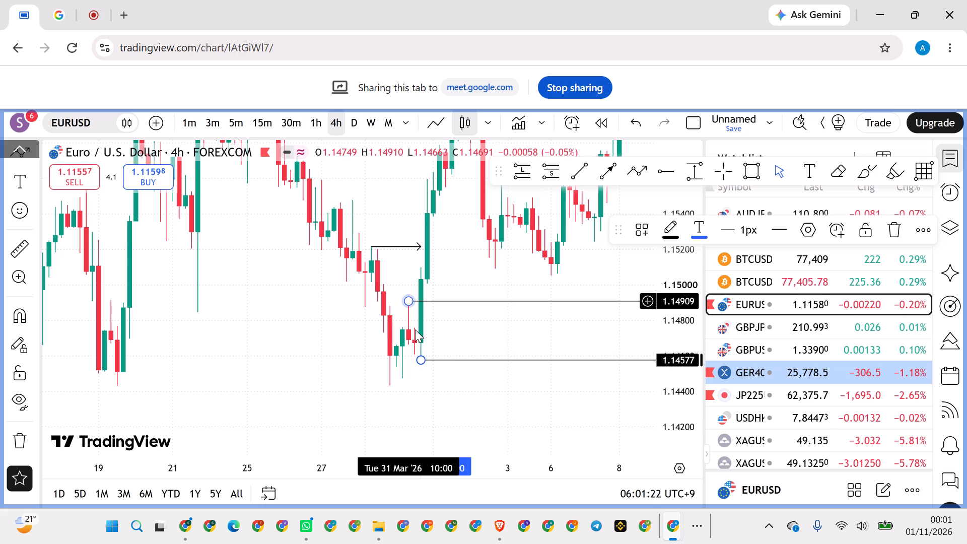
{"action": "left_click_drag", "start_coordinate": [415, 329], "coordinate": [408, 328]}
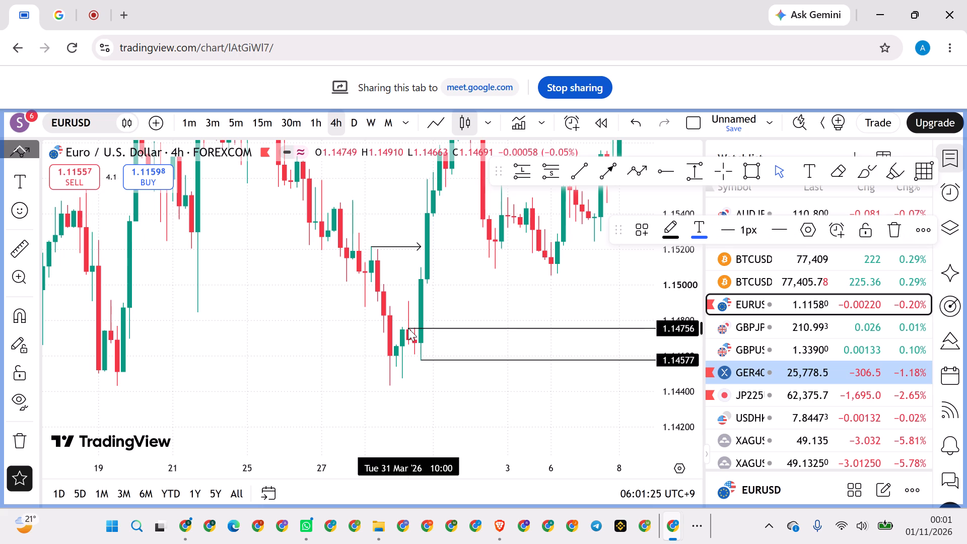
{"action": "left_click_drag", "start_coordinate": [408, 328], "coordinate": [405, 330]}
Nudge the horizontal arrow at the 30 Mar swing high to about 1.1520 and deselect it.
{"action": "left_click_drag", "start_coordinate": [302, 331], "coordinate": [295, 329]}
{"action": "scroll", "coordinate": [295, 329], "scroll_direction": "up", "scroll_amount": 3}
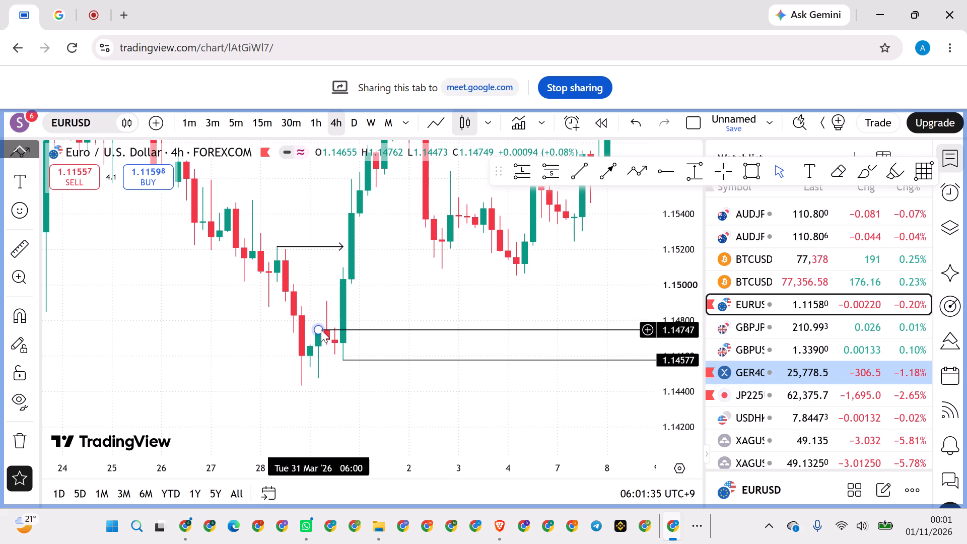
{"action": "left_click", "coordinate": [300, 244]}
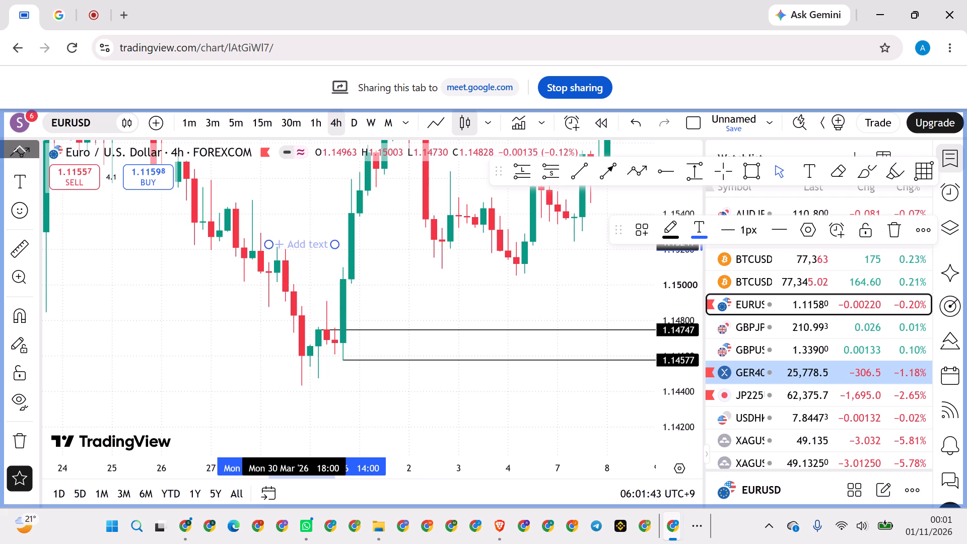
{"action": "left_click", "coordinate": [162, 342]}
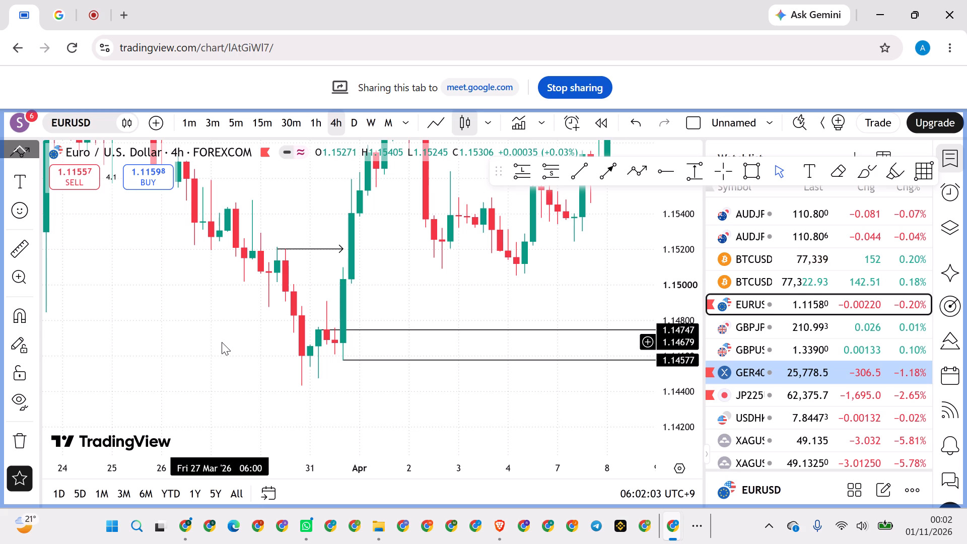
Look back along the chart to the early and mid-March price action, dismissing the referral rewards advert.
{"action": "scroll", "coordinate": [222, 344], "scroll_direction": "down", "scroll_amount": 1}
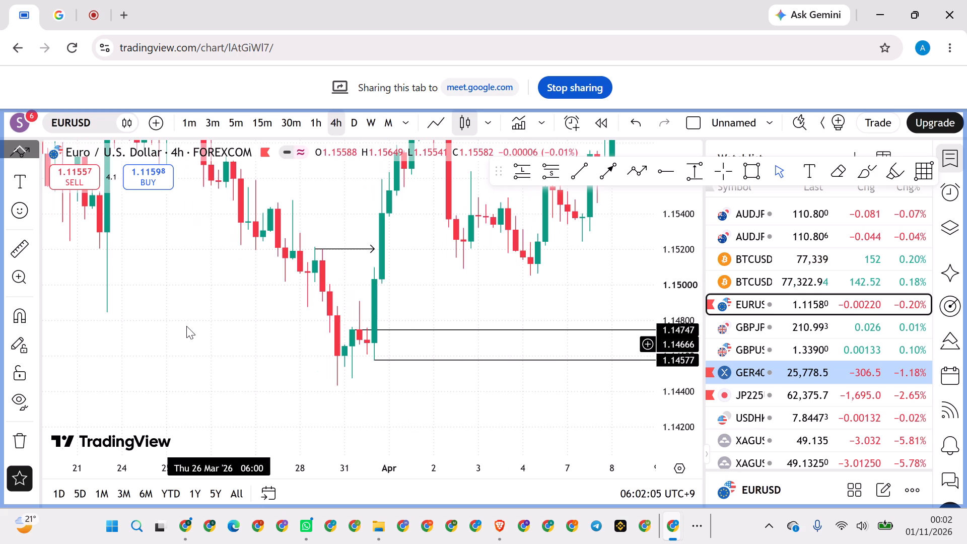
{"action": "scroll", "coordinate": [174, 316], "scroll_direction": "up", "scroll_amount": 7}
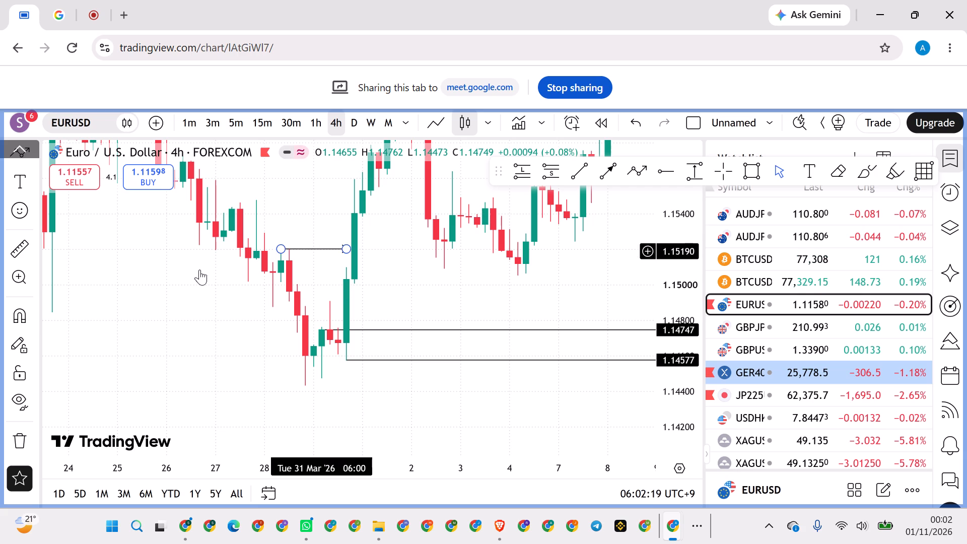
{"action": "left_click_drag", "start_coordinate": [170, 269], "coordinate": [338, 335]}
{"action": "scroll", "coordinate": [256, 309], "scroll_direction": "down", "scroll_amount": 20}
{"action": "scroll", "coordinate": [256, 309], "scroll_direction": "down", "scroll_amount": 20}
{"action": "scroll", "coordinate": [256, 309], "scroll_direction": "down", "scroll_amount": 20}
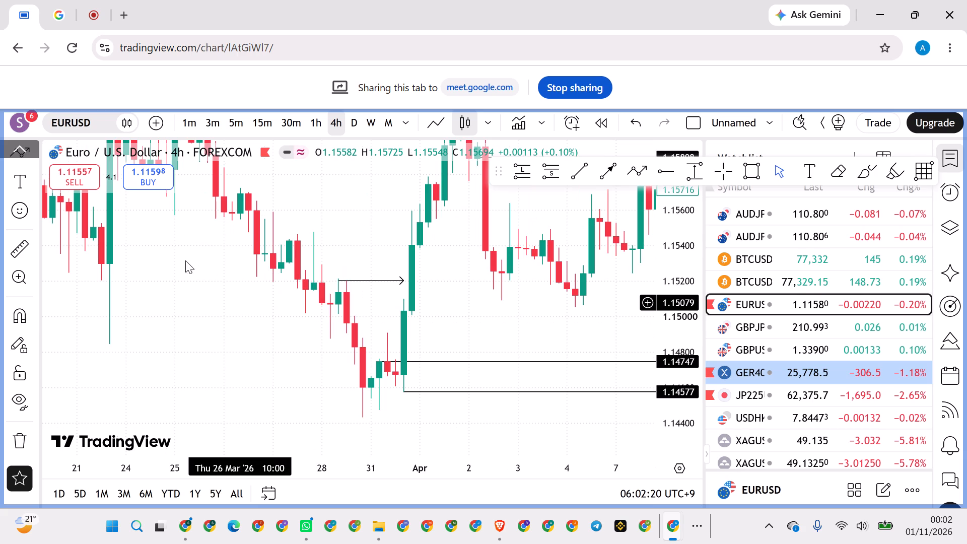
{"action": "left_click_drag", "start_coordinate": [181, 260], "coordinate": [331, 255]}
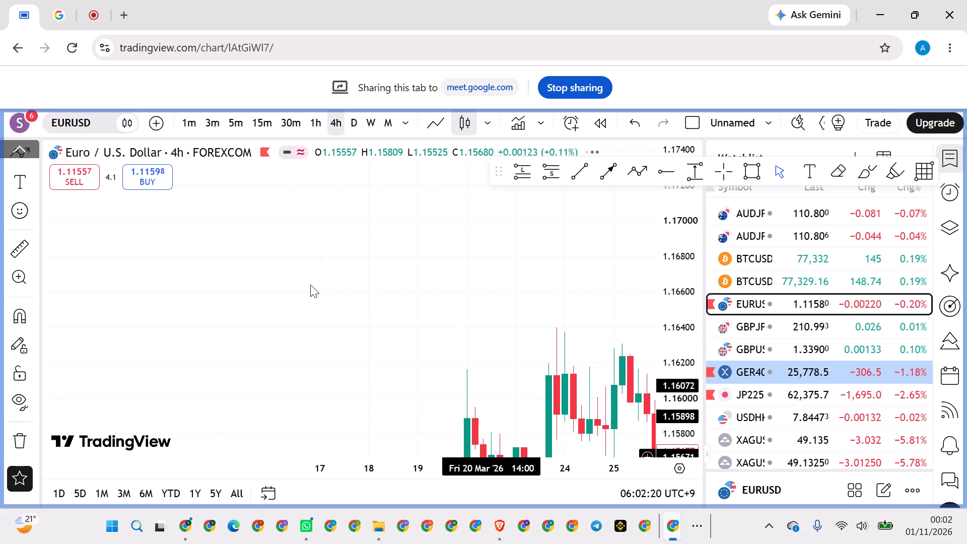
{"action": "left_click_drag", "start_coordinate": [309, 367], "coordinate": [330, 266]}
{"action": "left_click_drag", "start_coordinate": [275, 382], "coordinate": [286, 370]}
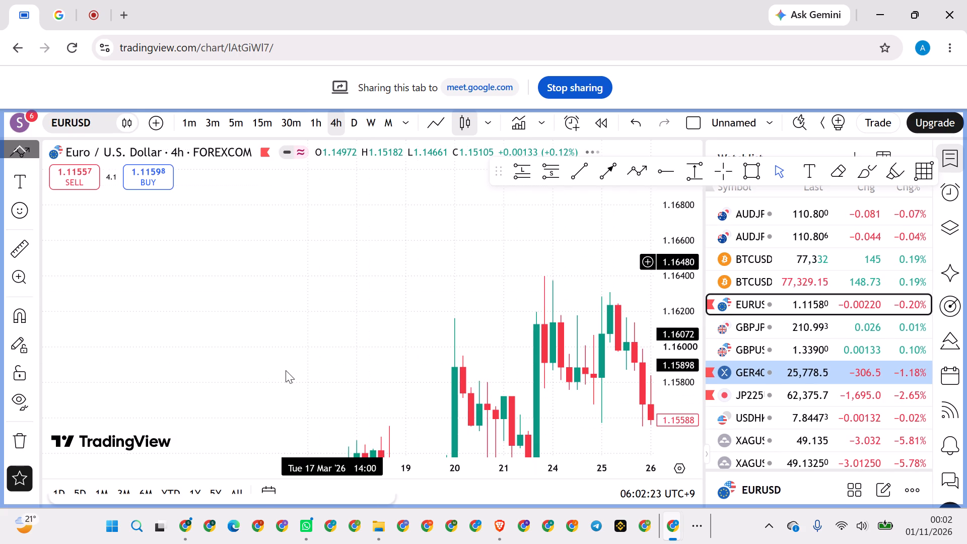
{"action": "left_click_drag", "start_coordinate": [286, 370], "coordinate": [349, 250]}
{"action": "left_click_drag", "start_coordinate": [263, 255], "coordinate": [382, 290]}
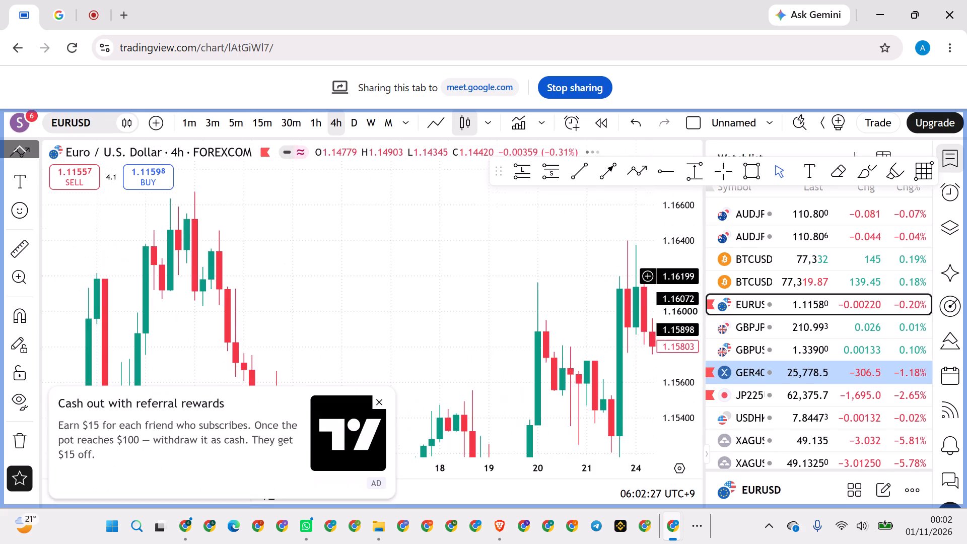
{"action": "left_click_drag", "start_coordinate": [382, 290], "coordinate": [384, 290]}
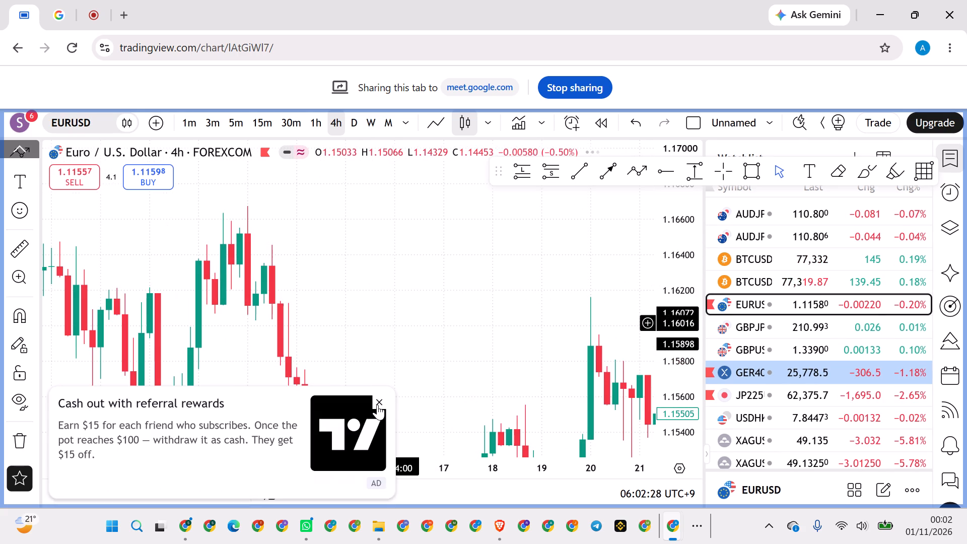
{"action": "left_click", "coordinate": [381, 404]}
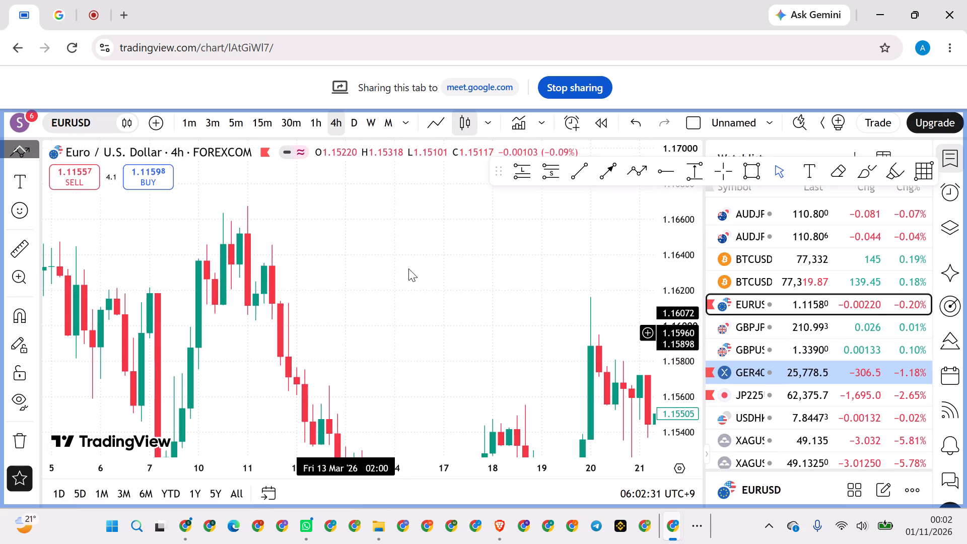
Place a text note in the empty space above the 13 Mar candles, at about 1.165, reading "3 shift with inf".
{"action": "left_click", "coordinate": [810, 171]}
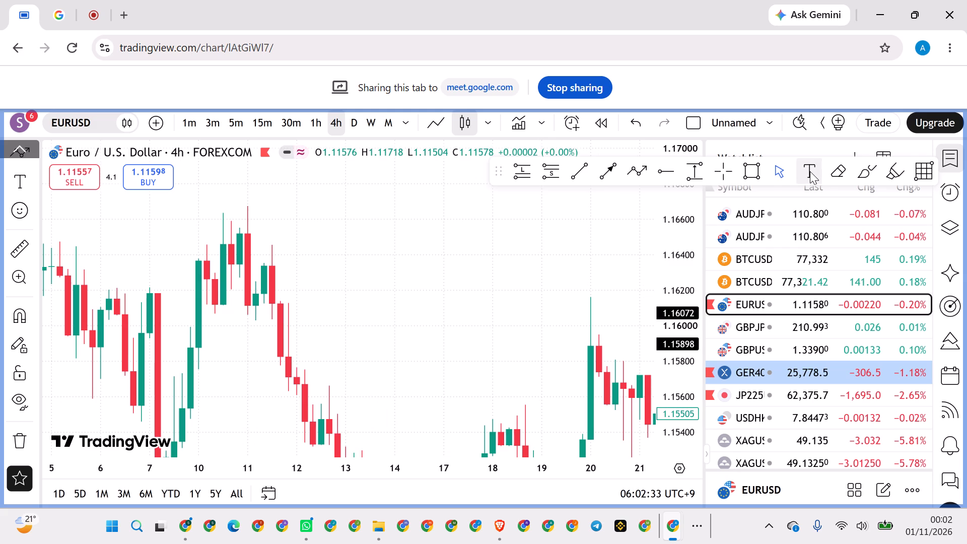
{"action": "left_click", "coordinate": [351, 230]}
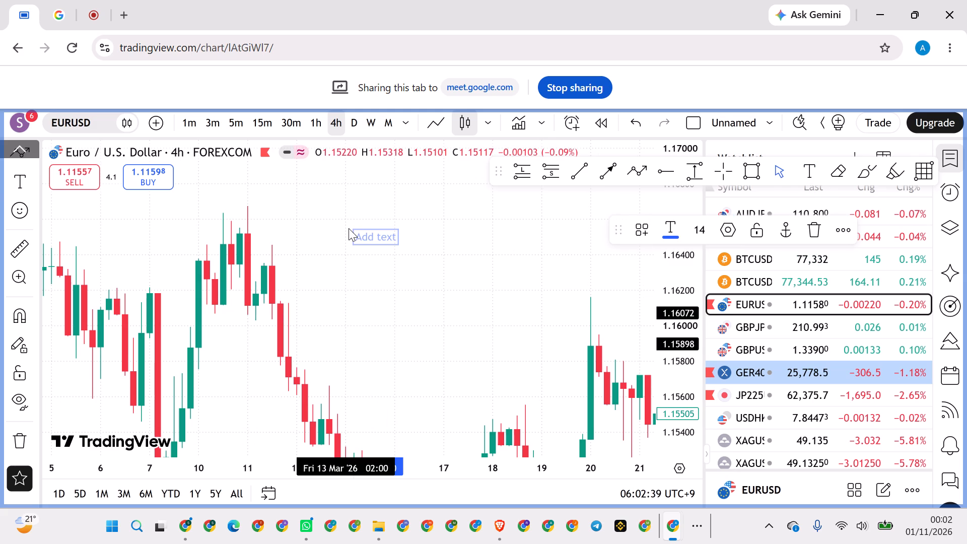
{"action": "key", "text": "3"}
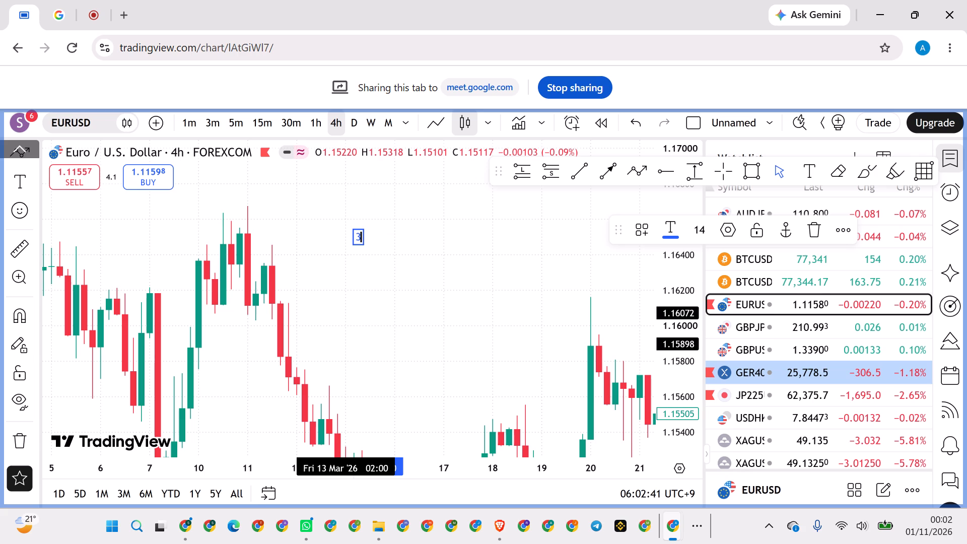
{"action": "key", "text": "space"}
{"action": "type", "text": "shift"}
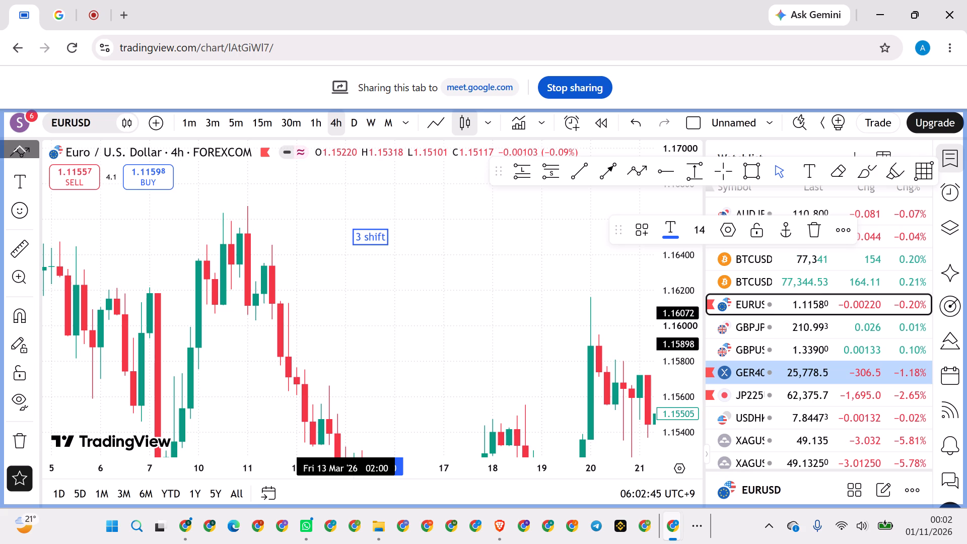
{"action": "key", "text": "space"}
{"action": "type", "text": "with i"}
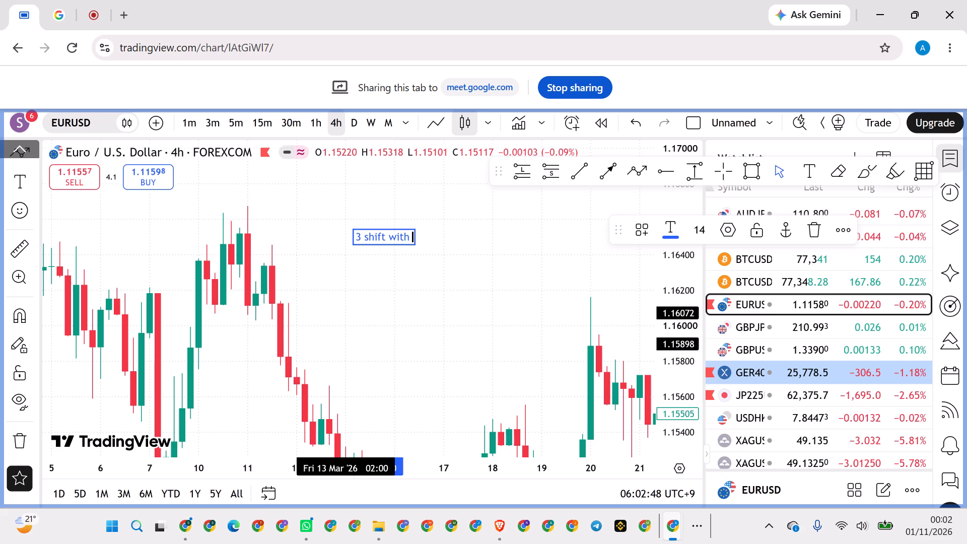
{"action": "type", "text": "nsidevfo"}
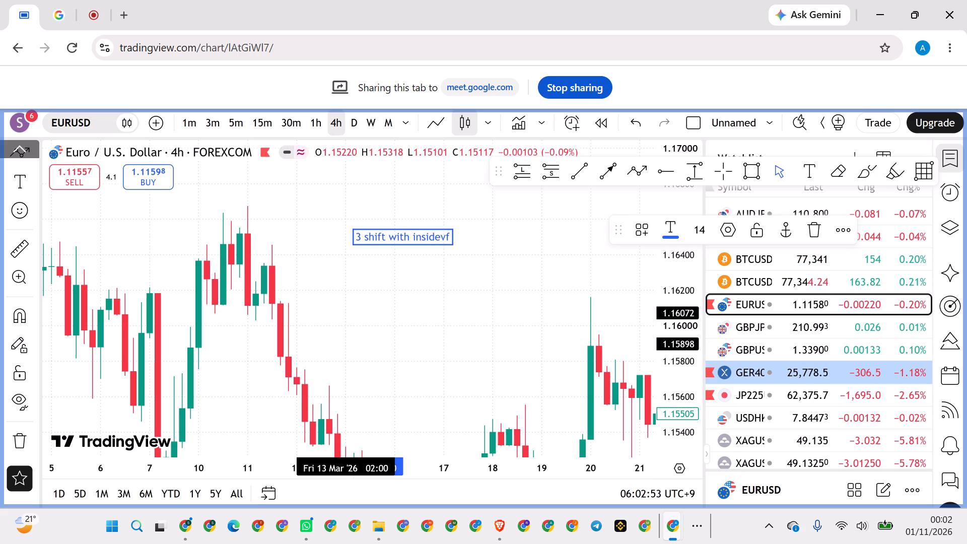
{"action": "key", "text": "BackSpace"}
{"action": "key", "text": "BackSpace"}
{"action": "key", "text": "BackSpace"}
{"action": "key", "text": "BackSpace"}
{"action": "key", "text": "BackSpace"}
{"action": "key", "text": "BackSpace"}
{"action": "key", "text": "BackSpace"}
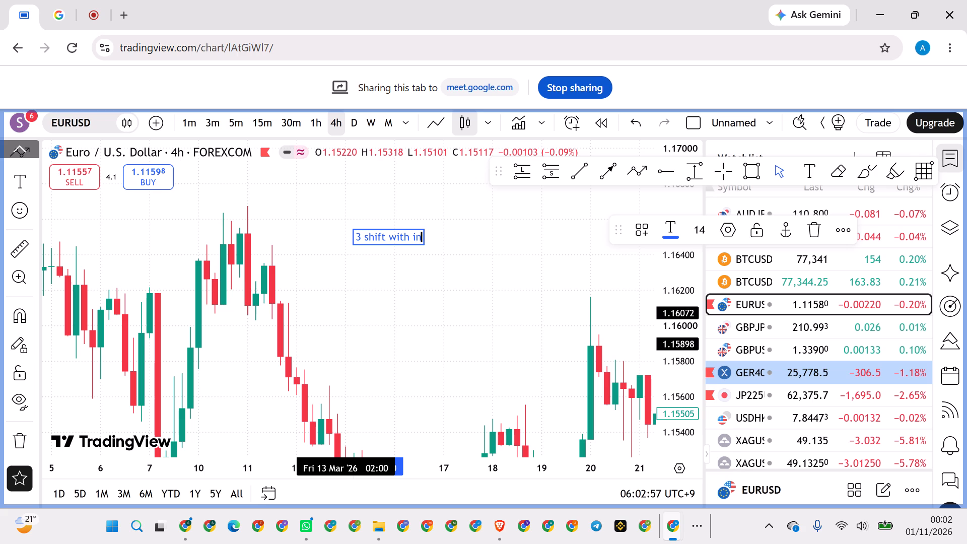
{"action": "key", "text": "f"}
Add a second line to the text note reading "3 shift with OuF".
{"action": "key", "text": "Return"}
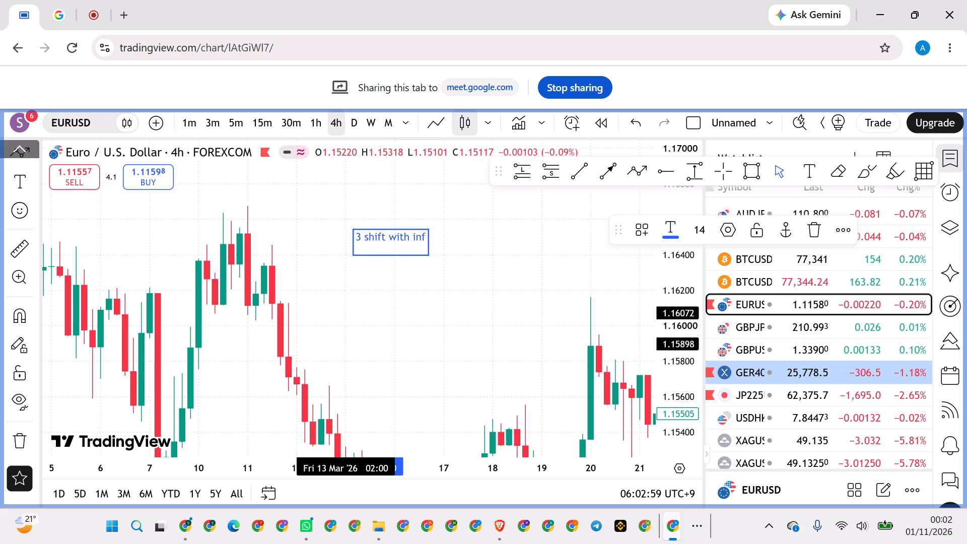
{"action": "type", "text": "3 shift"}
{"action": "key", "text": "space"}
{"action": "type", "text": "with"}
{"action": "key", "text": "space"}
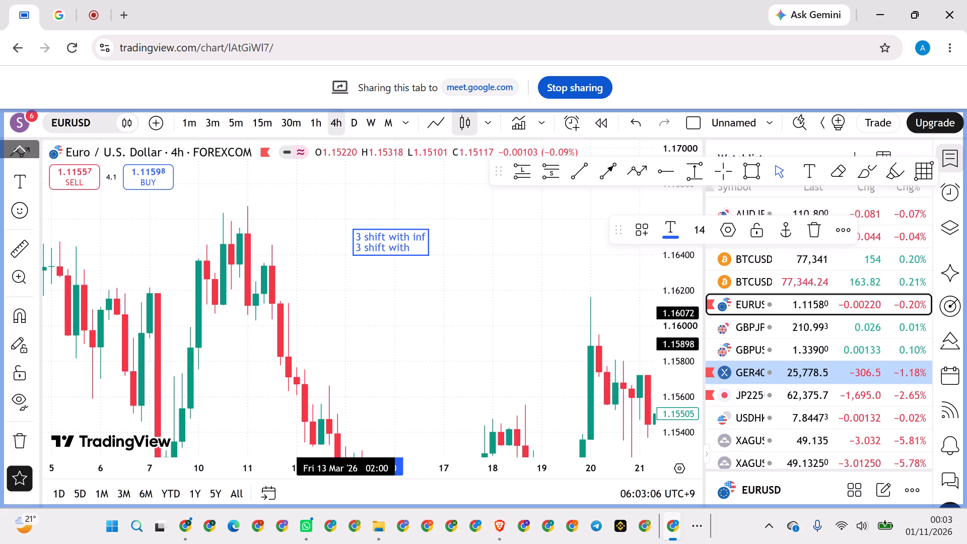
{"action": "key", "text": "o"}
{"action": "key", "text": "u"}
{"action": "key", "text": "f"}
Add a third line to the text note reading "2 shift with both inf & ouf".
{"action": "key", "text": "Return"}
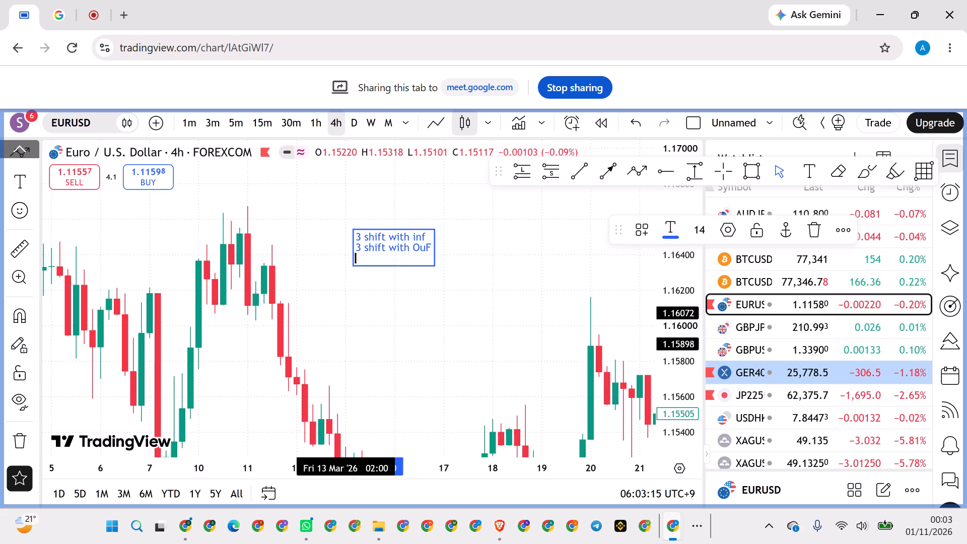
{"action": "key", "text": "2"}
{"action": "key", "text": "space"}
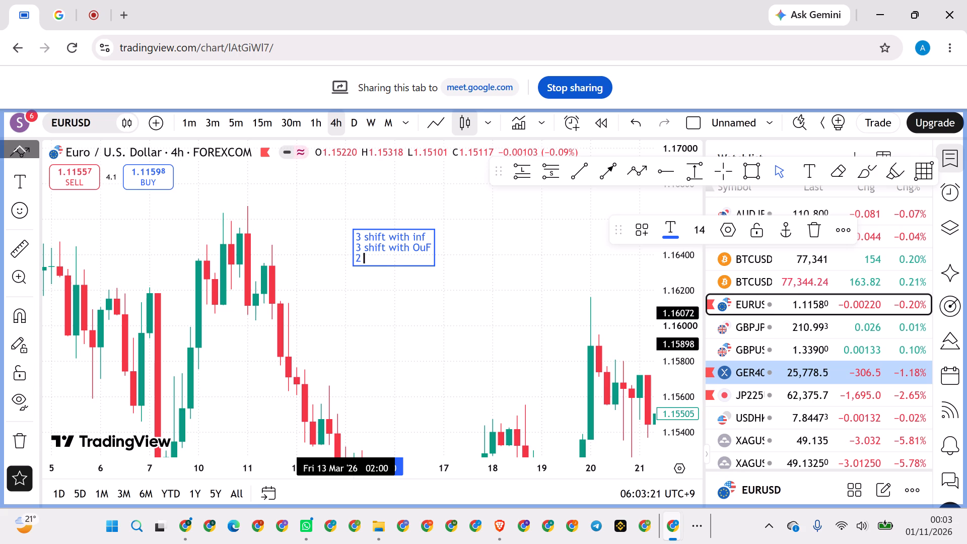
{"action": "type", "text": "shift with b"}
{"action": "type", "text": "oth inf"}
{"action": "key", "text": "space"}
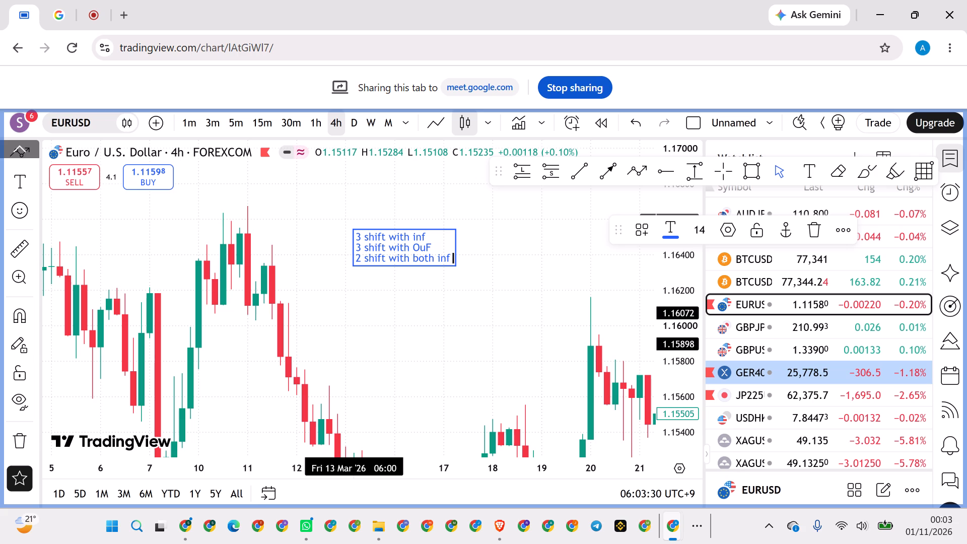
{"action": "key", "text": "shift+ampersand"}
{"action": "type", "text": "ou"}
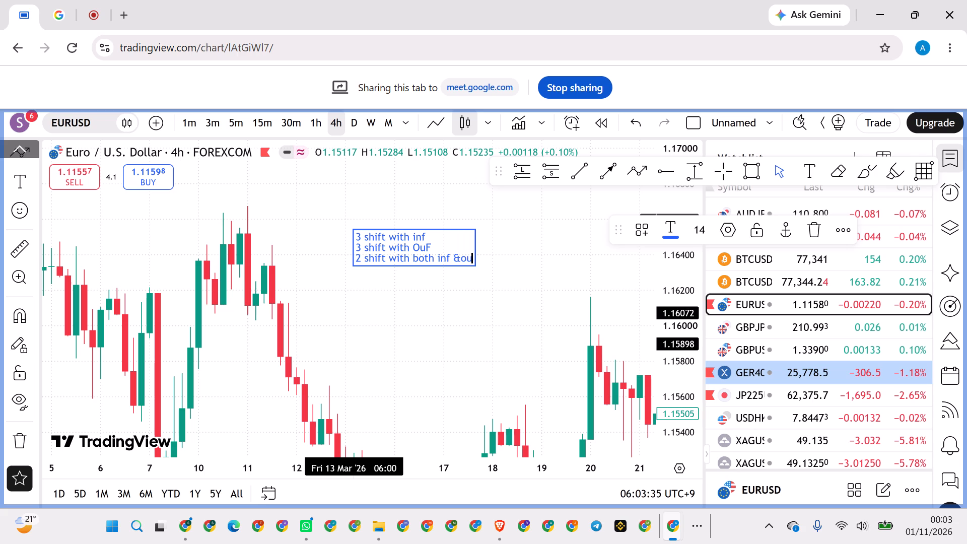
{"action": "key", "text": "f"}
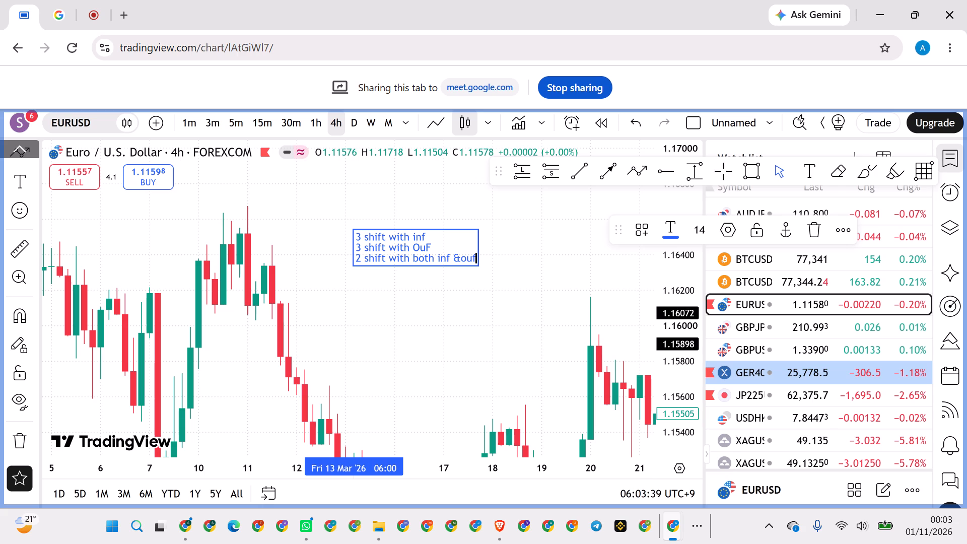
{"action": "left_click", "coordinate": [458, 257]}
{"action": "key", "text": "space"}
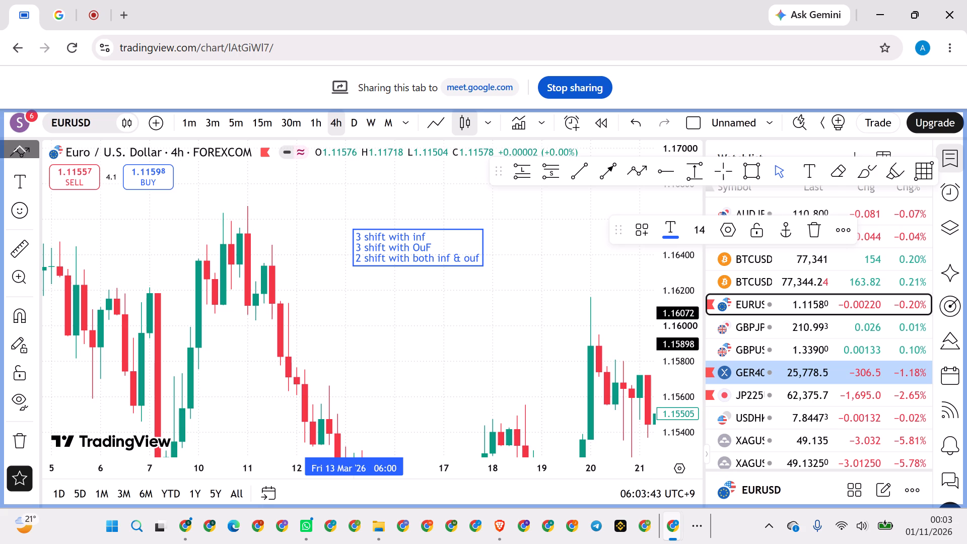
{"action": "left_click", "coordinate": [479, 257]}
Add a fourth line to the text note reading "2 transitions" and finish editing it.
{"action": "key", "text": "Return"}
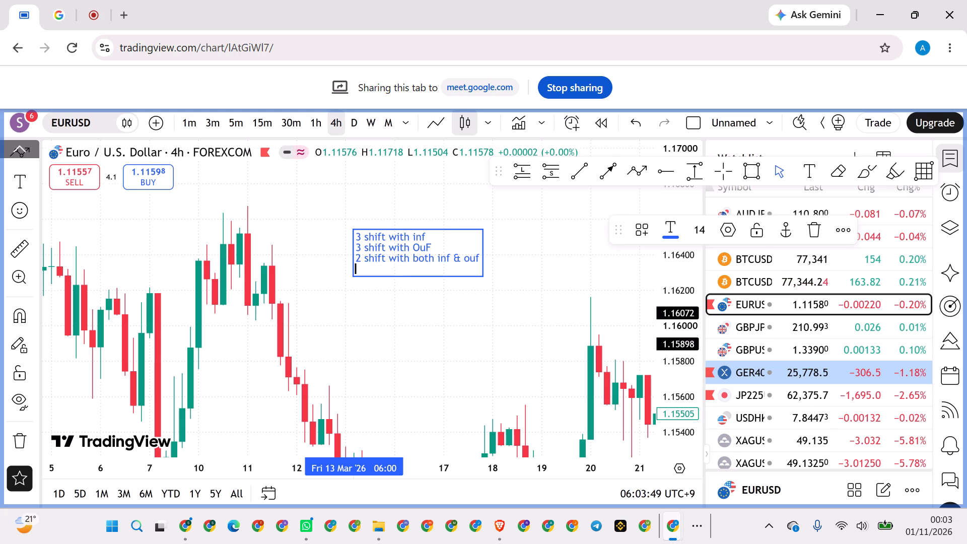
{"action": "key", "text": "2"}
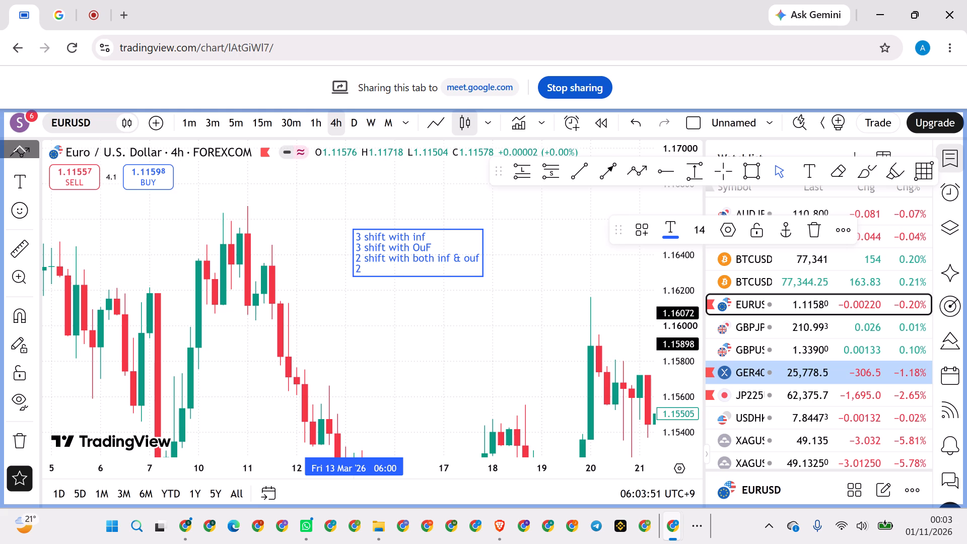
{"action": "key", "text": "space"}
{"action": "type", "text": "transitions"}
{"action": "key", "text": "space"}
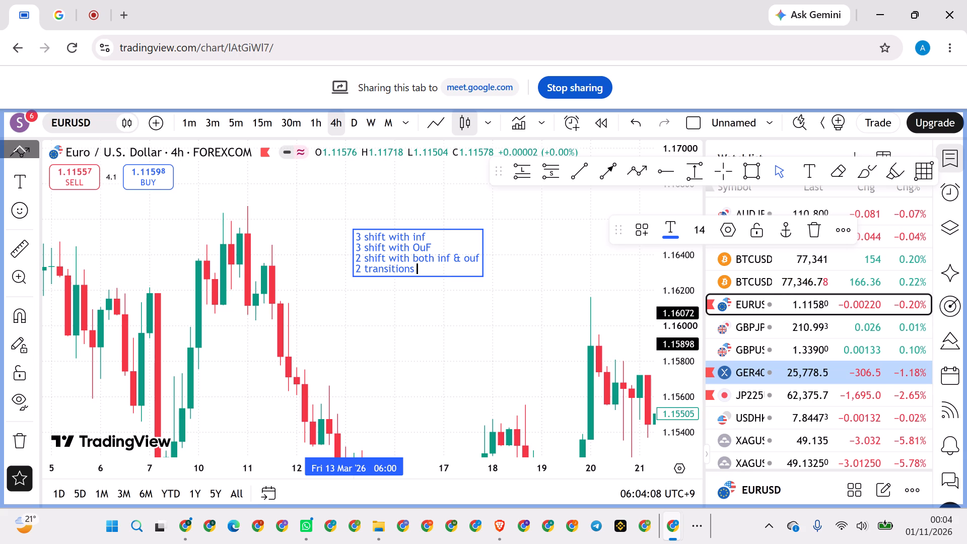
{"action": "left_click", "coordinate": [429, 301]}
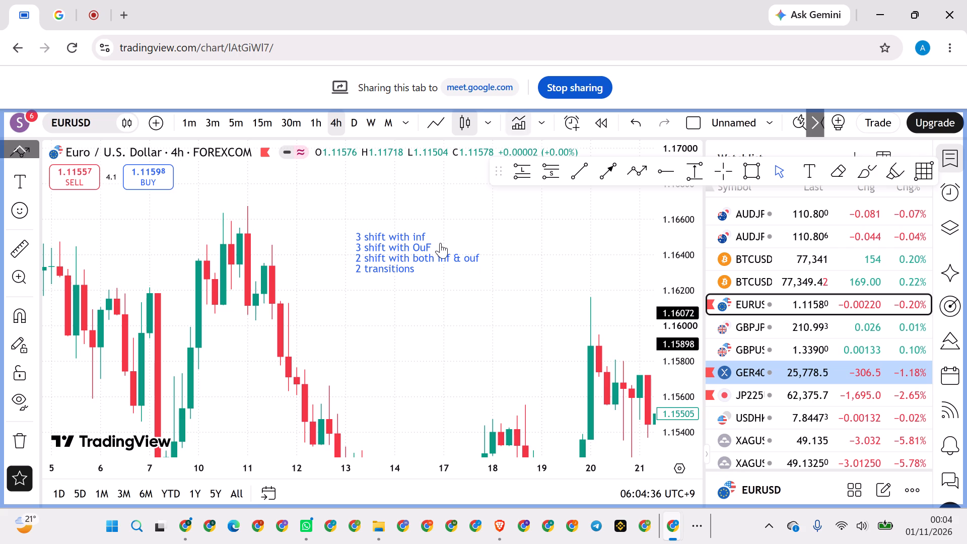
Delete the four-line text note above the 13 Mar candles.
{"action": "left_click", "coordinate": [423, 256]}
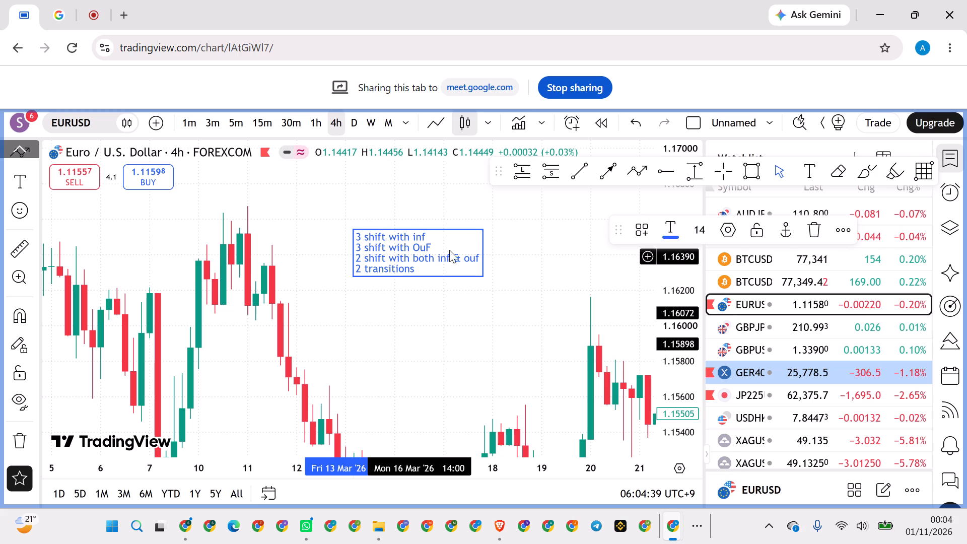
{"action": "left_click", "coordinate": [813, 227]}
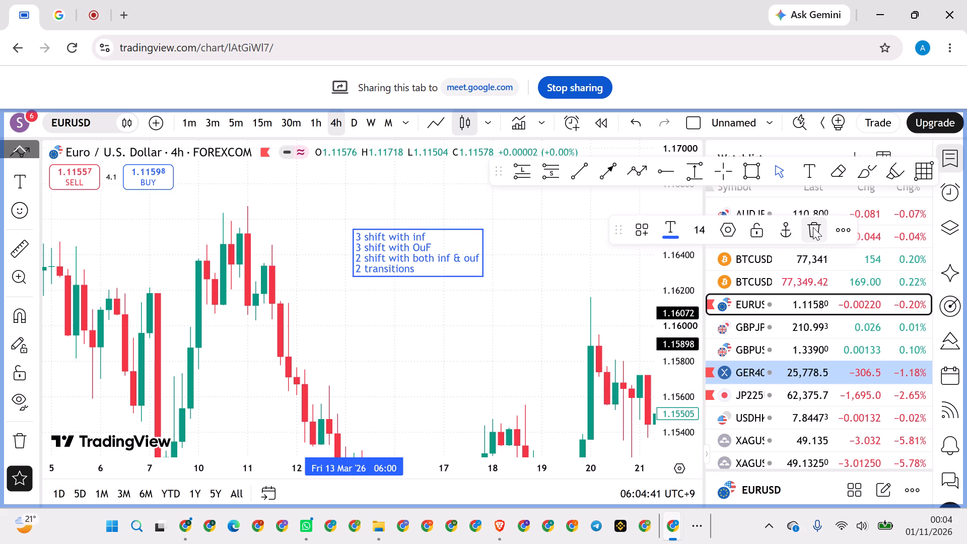
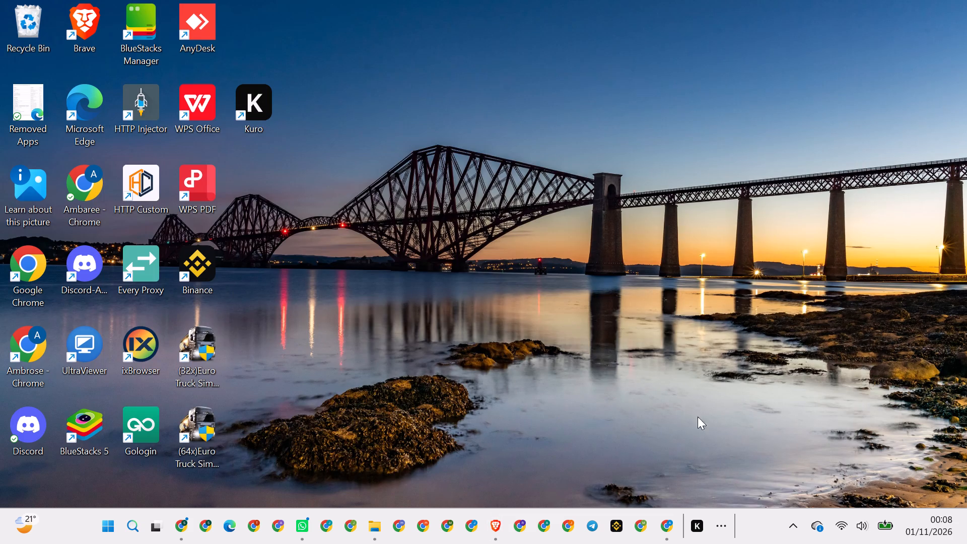
Open the Kuro app from the desktop.
{"action": "left_click", "coordinate": [693, 528]}
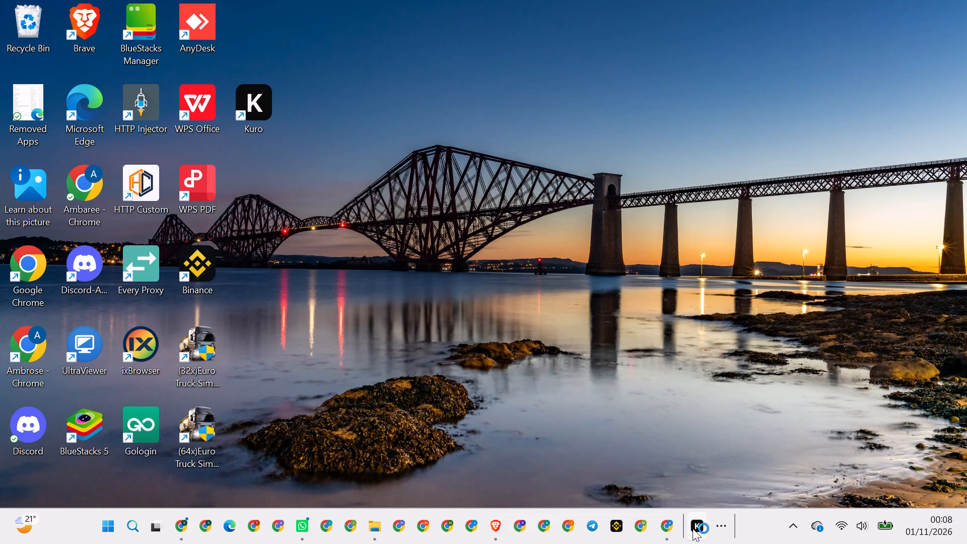